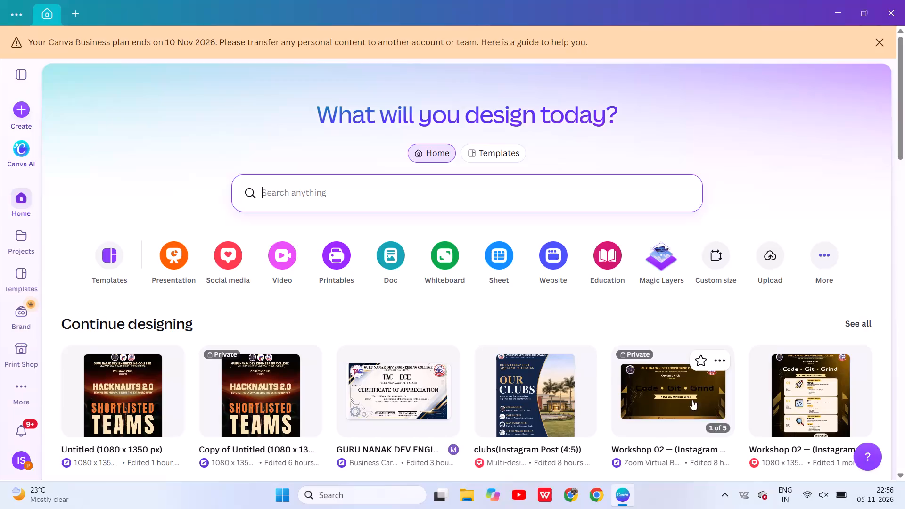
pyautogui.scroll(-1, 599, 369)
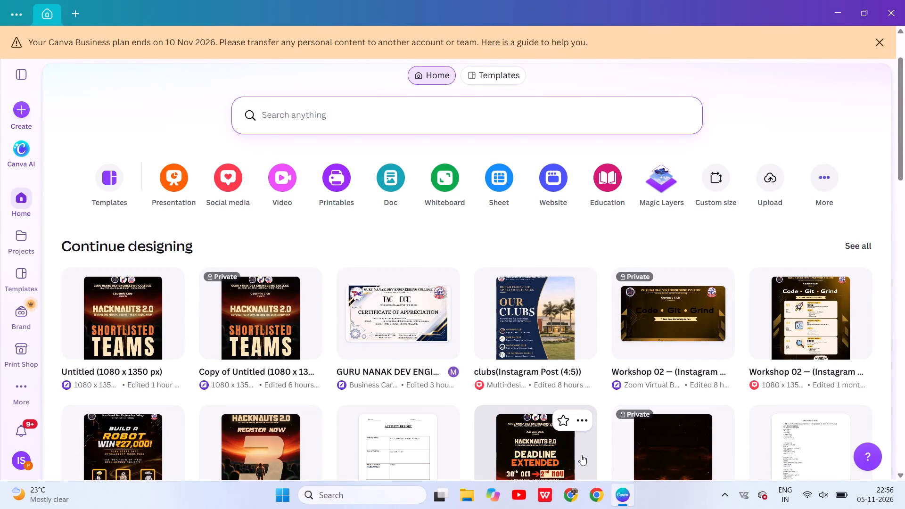
# Switch to Google Chrome and search Google for "whats" to find the WhatsApp Web site.
pyautogui.click(597, 507)
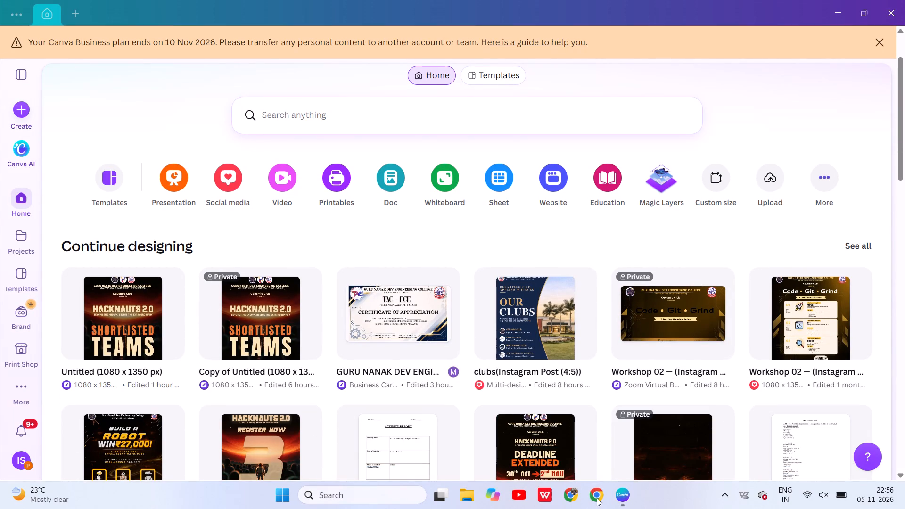
pyautogui.click(389, 40)
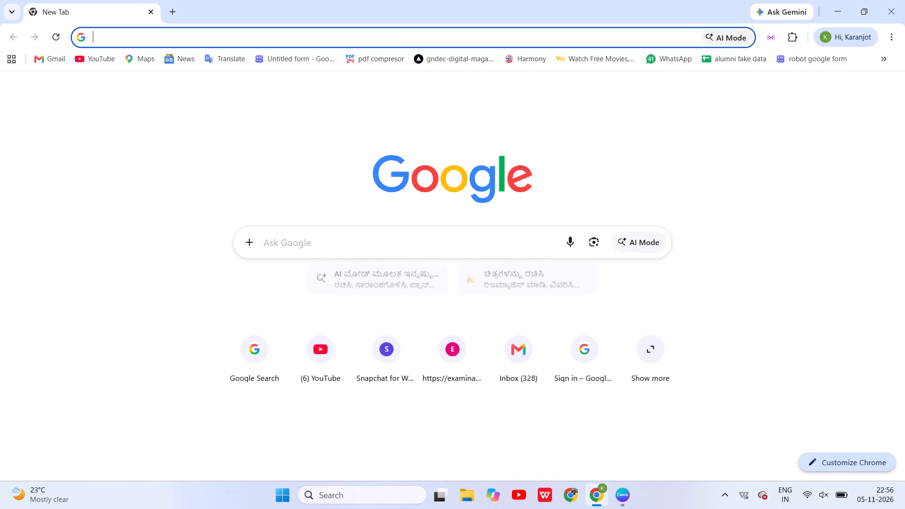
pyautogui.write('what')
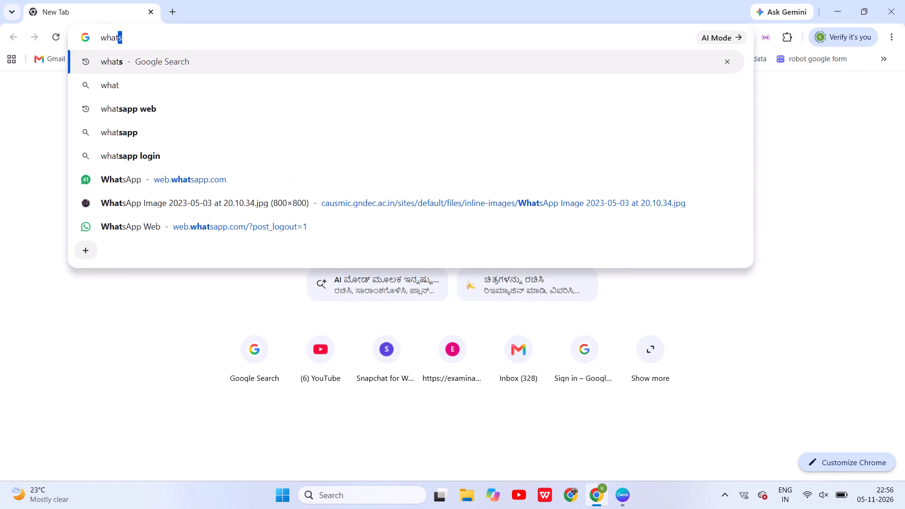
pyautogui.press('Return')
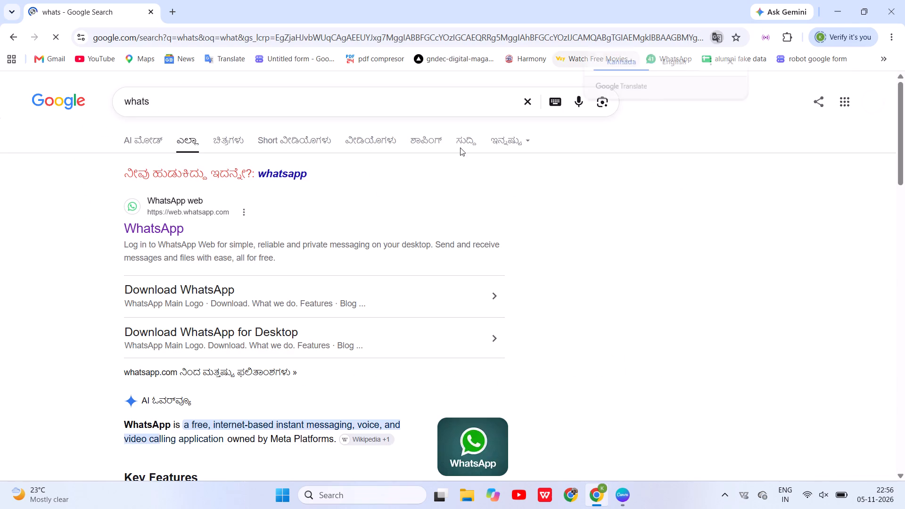
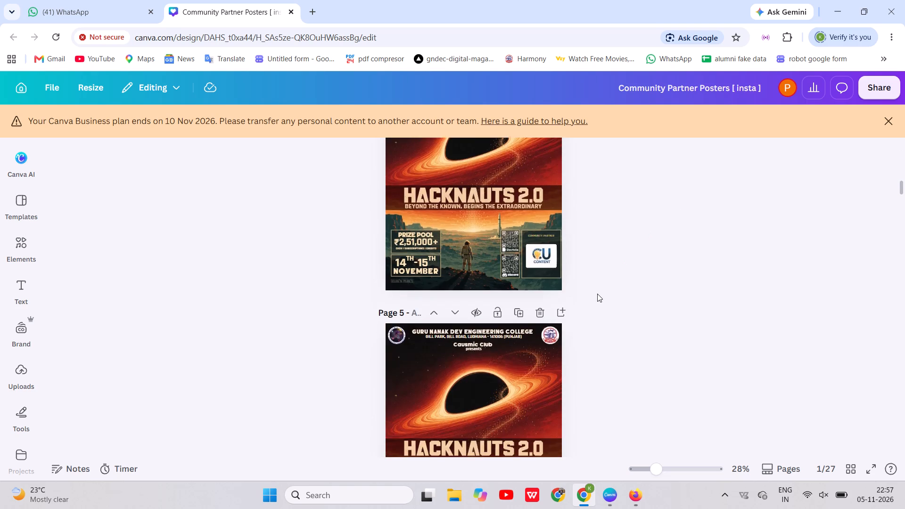
# Look through the Hacknauts 2.0 poster pages following page 5 in the Community Partner Posters [ insta ] design.
pyautogui.scroll(-9, 597, 294)
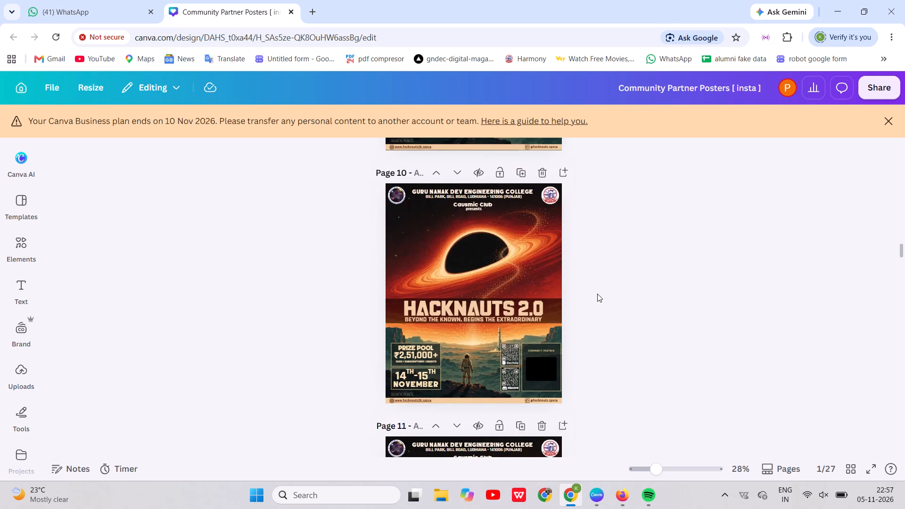
# Look through the pages of the Community Partner Posters design and examine the Apogee community partner poster on page 22 up close.
pyautogui.scroll(-8, 597, 294)
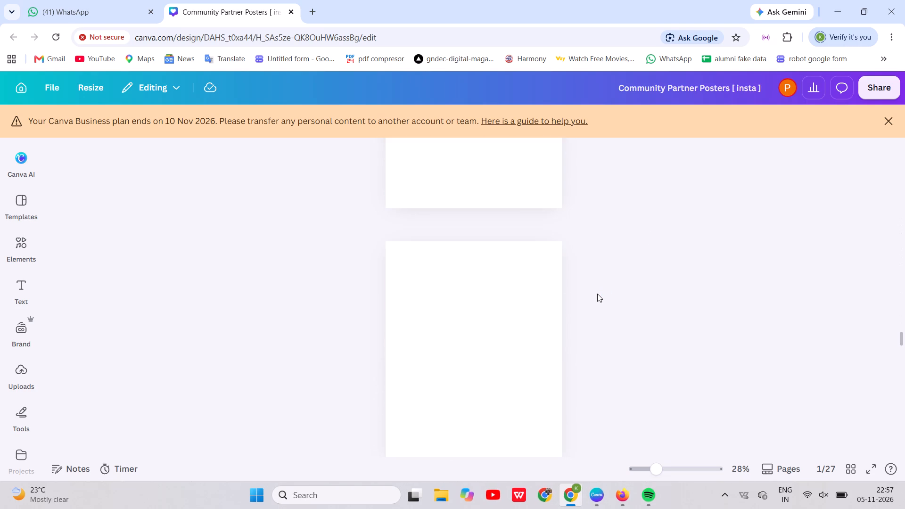
pyautogui.scroll(-6, 597, 294)
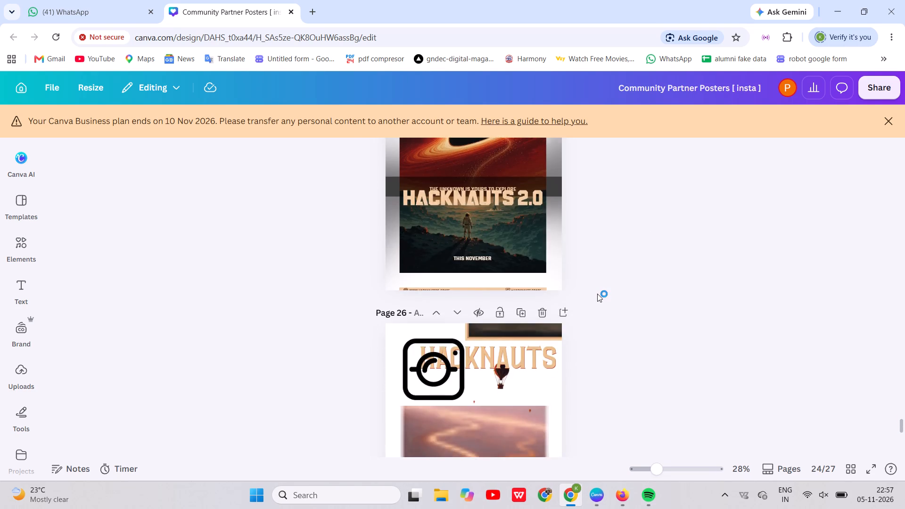
pyautogui.scroll(-7, 597, 294)
pyautogui.scroll(3, 597, 294)
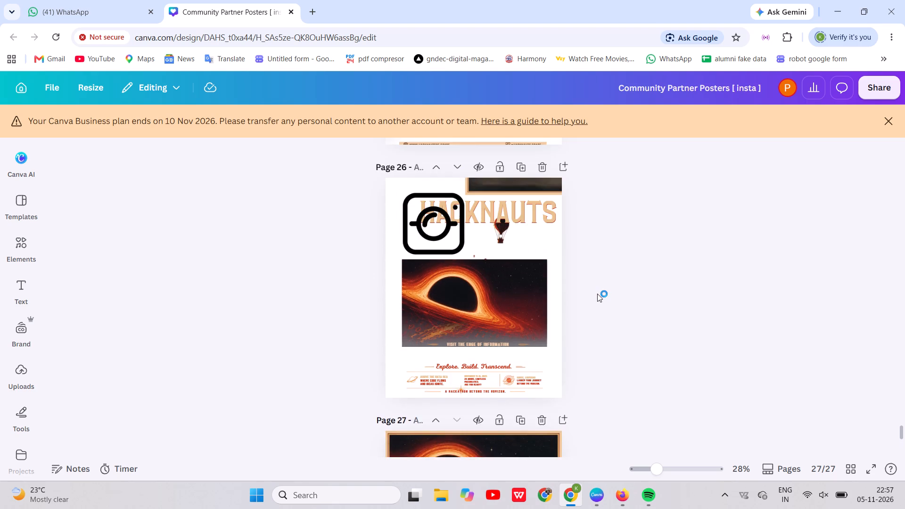
pyautogui.scroll(7, 597, 294)
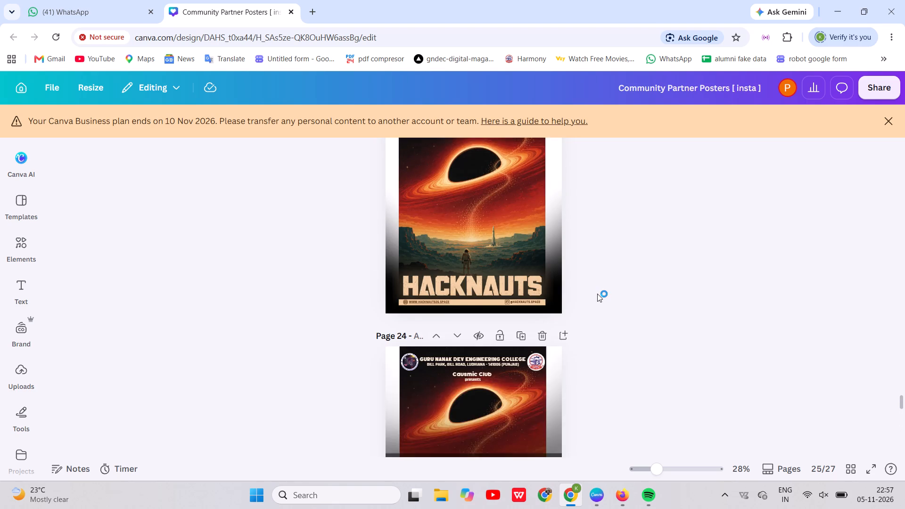
pyautogui.scroll(6, 597, 294)
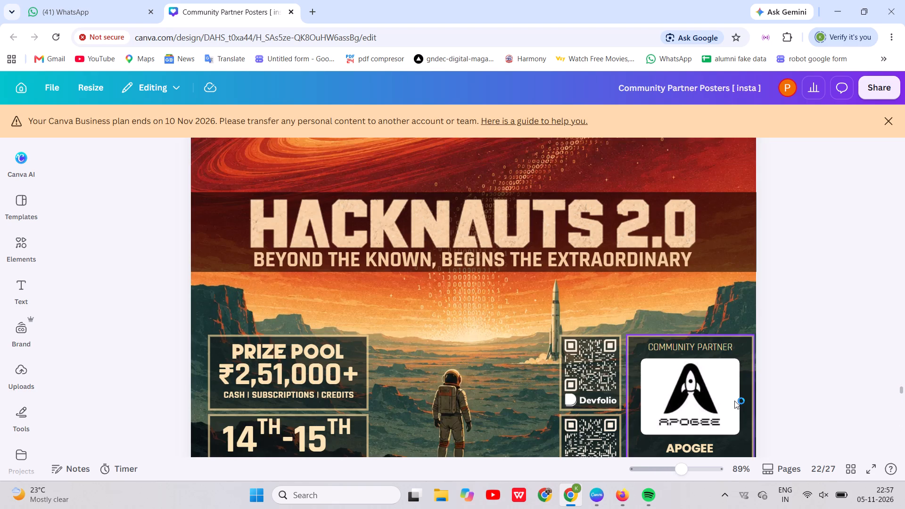
pyautogui.hscroll(-1, 734, 401)
pyautogui.click(848, 323)
pyautogui.scroll(-1, 848, 323)
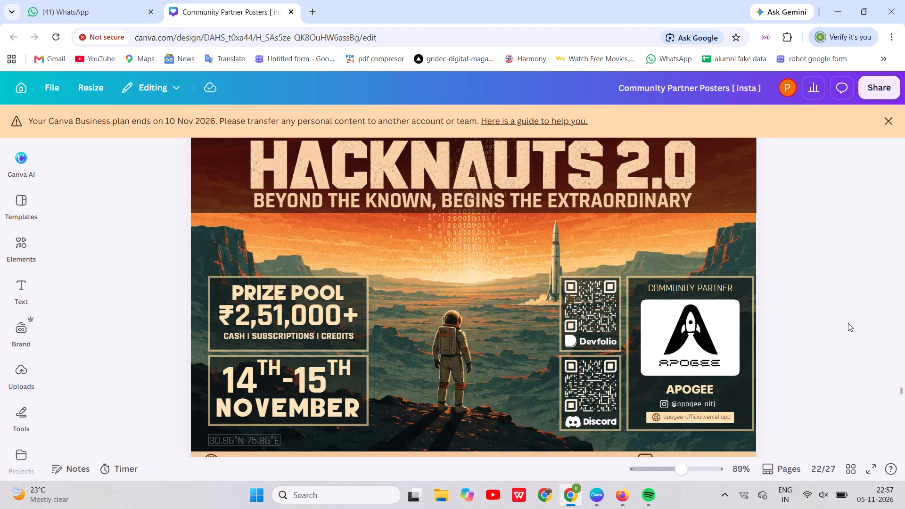
pyautogui.scroll(3, 710, 247)
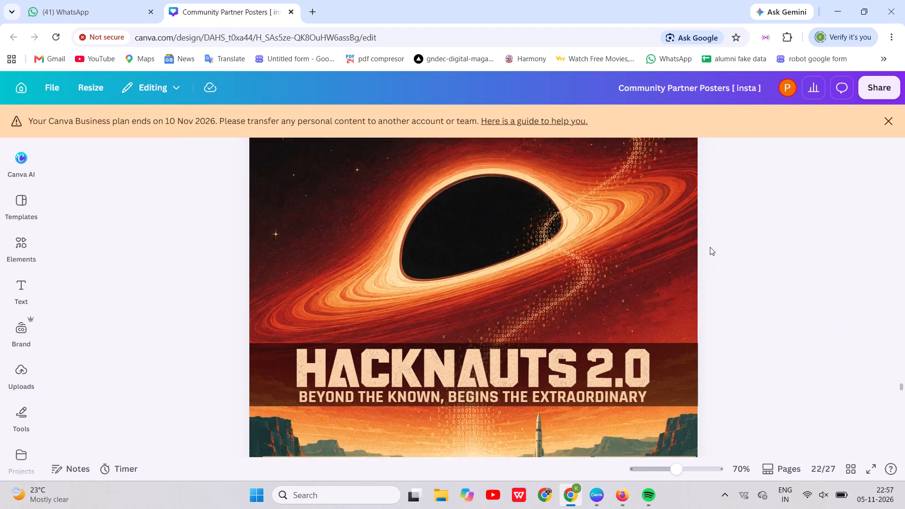
pyautogui.scroll(2, 710, 247)
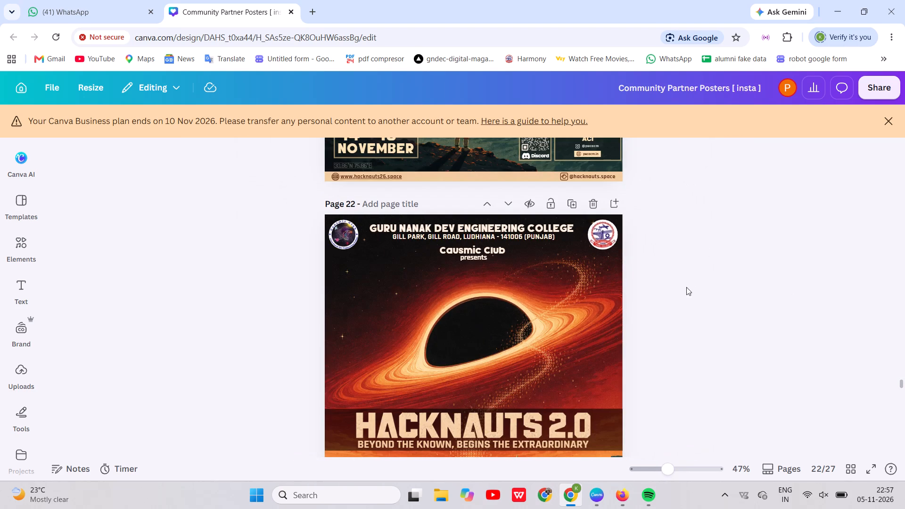
pyautogui.scroll(1, 633, 322)
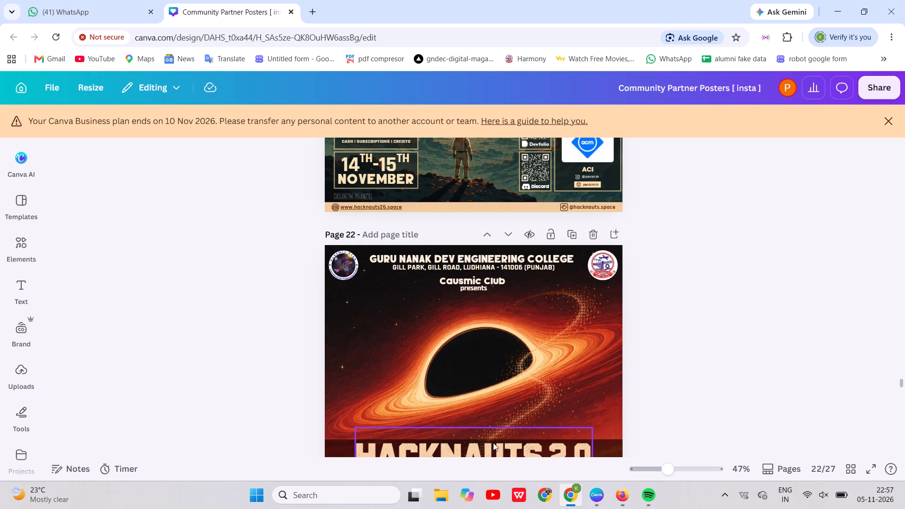
pyautogui.click(599, 493)
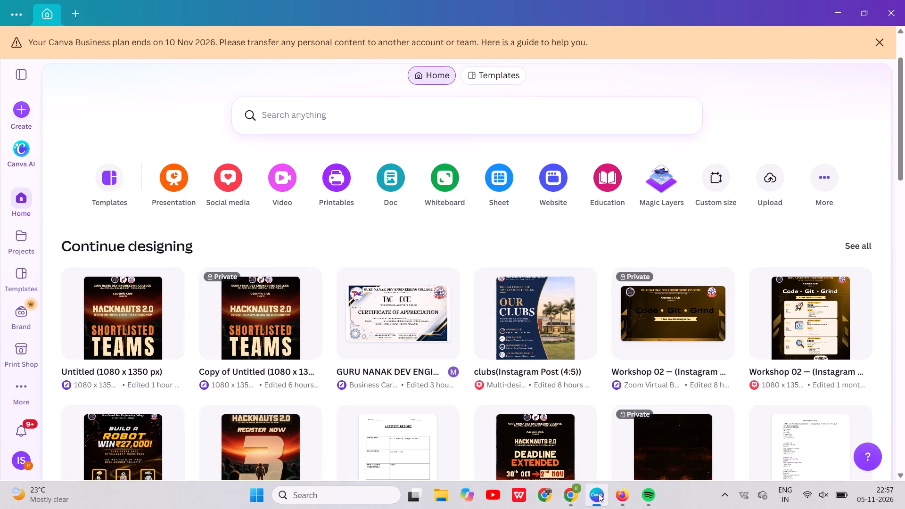
pyautogui.scroll(-1, 348, 343)
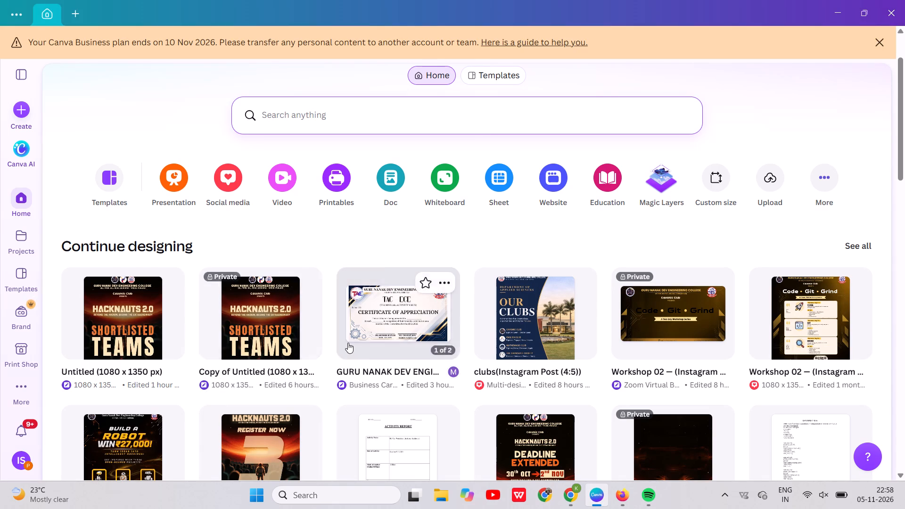
pyautogui.scroll(-1, 348, 343)
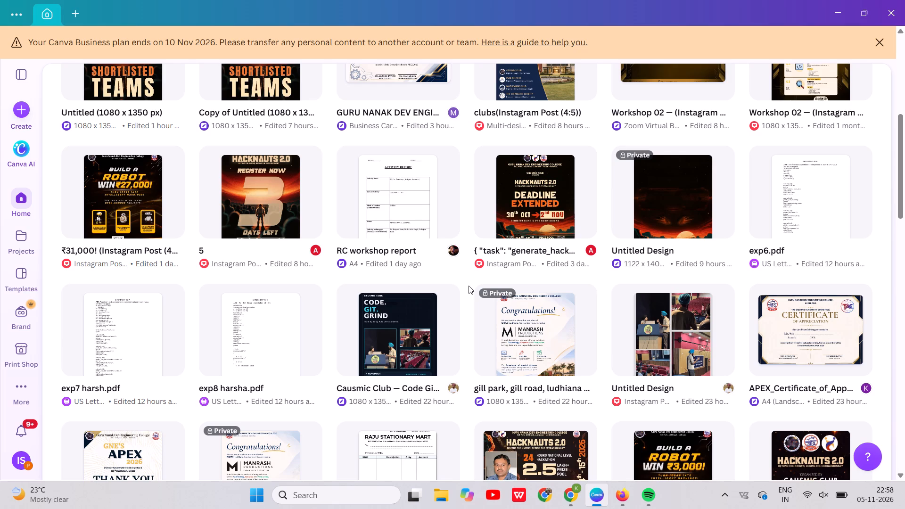
pyautogui.scroll(-3, 469, 286)
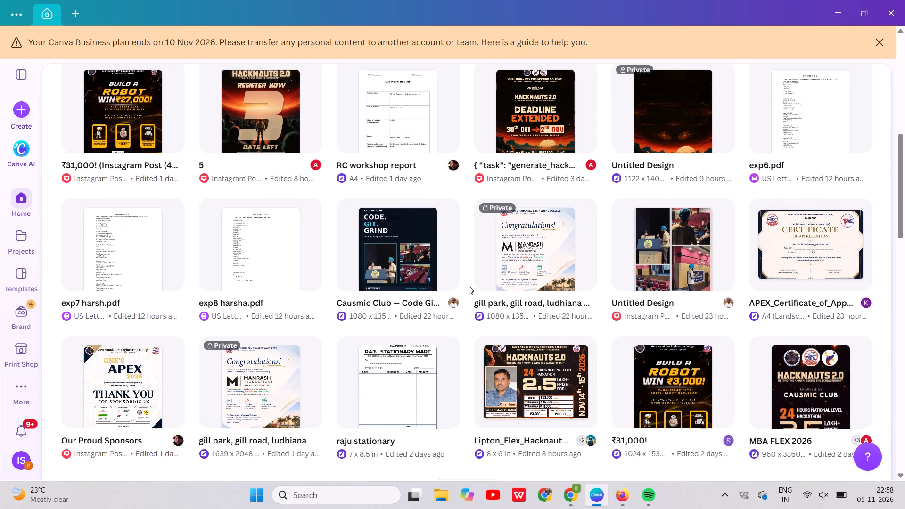
pyautogui.scroll(-4, 469, 286)
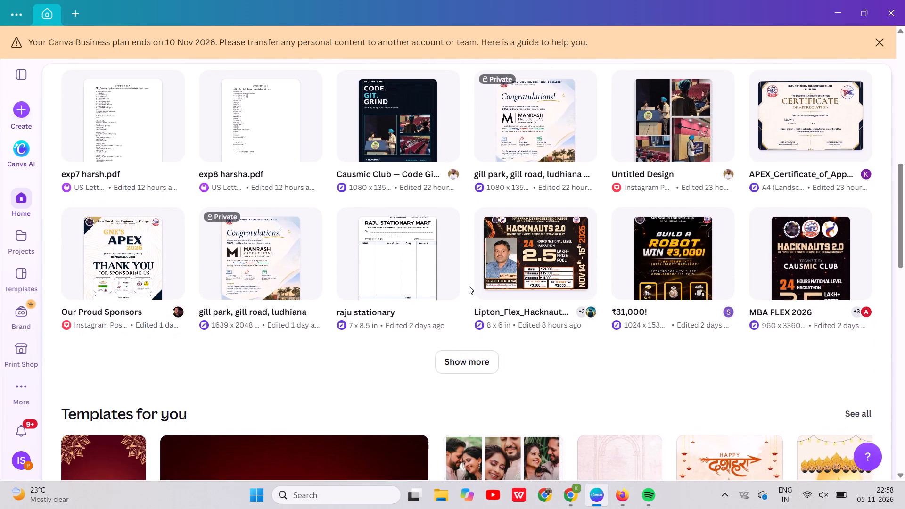
pyautogui.scroll(-1, 469, 286)
# Load further batches of recent designs and keep looking through the older ones for the needed design.
pyautogui.click(473, 328)
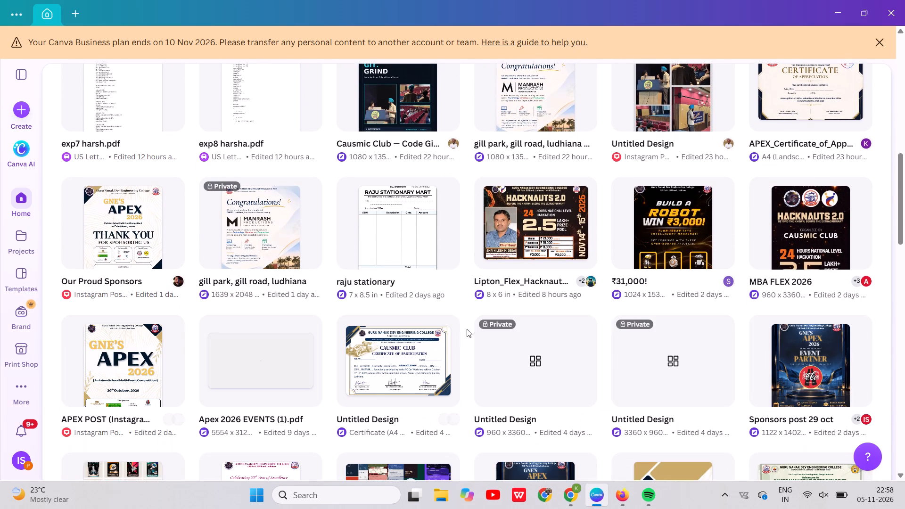
pyautogui.scroll(-2, 465, 329)
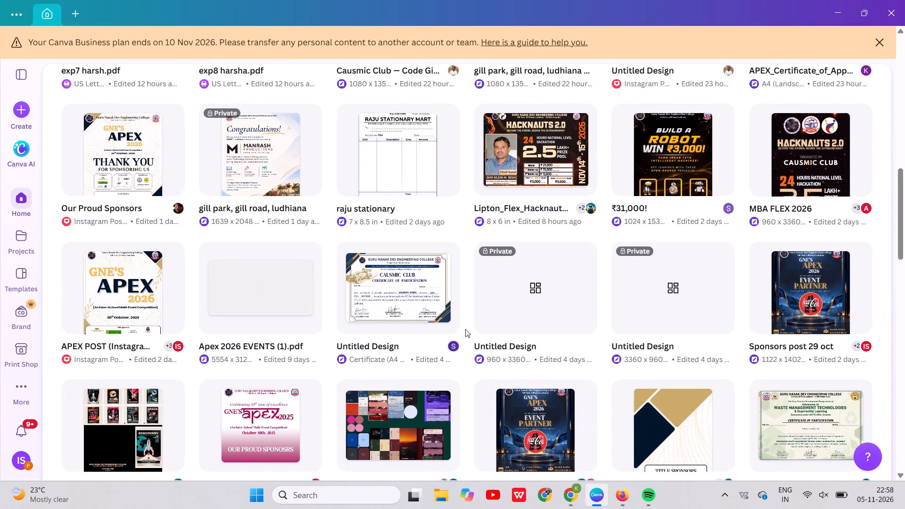
pyautogui.scroll(-2, 465, 329)
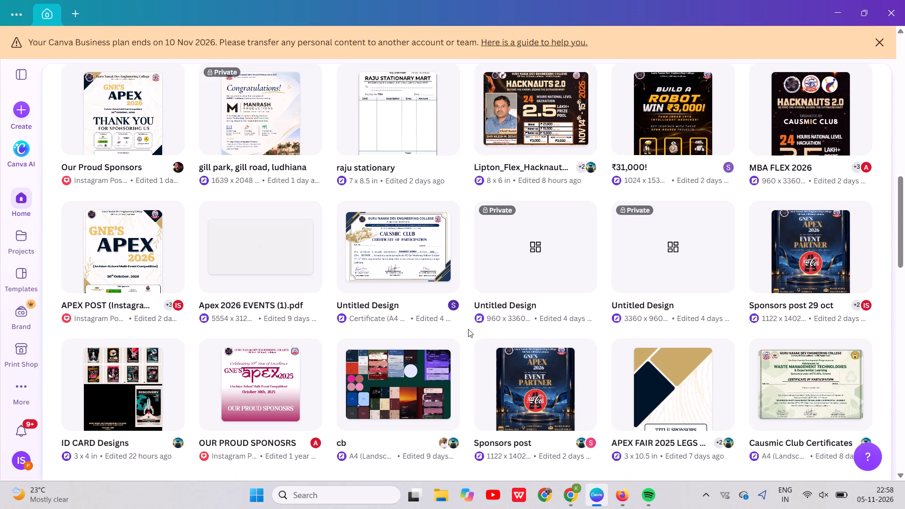
pyautogui.scroll(-3, 468, 329)
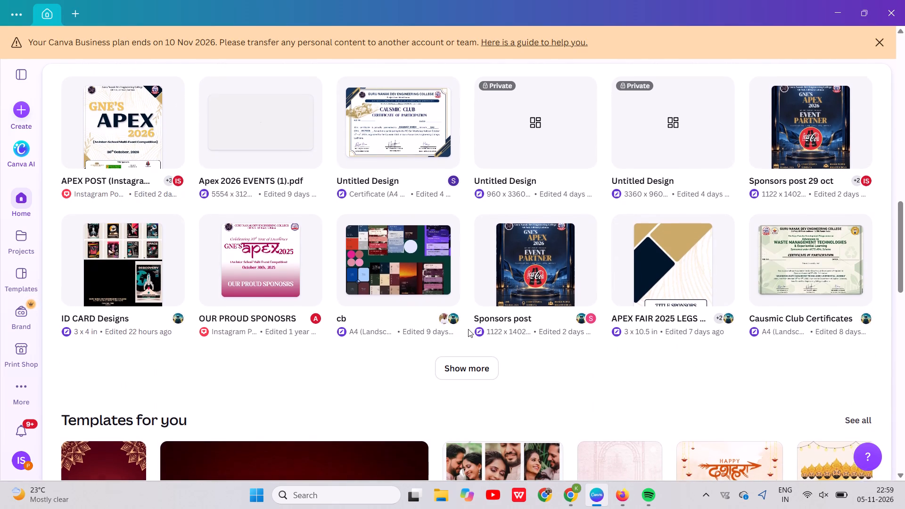
pyautogui.scroll(-1, 468, 329)
pyautogui.click(468, 352)
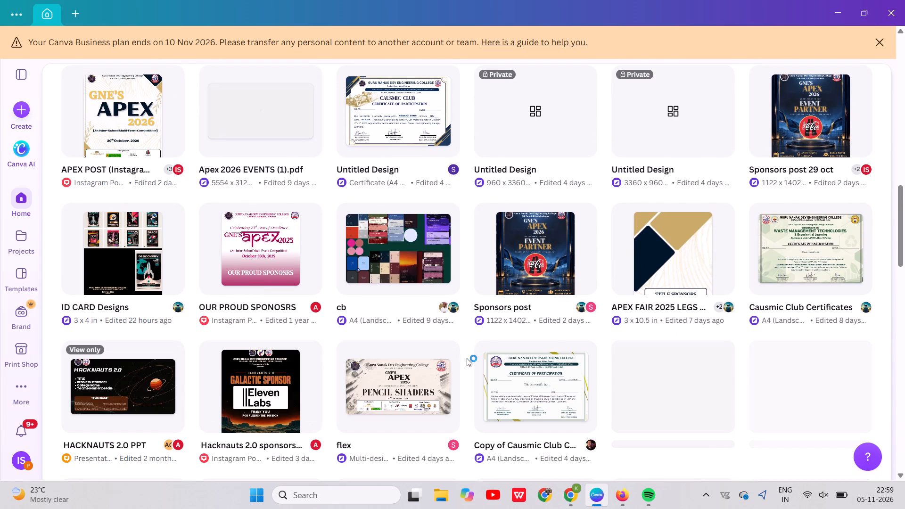
pyautogui.scroll(-1, 468, 358)
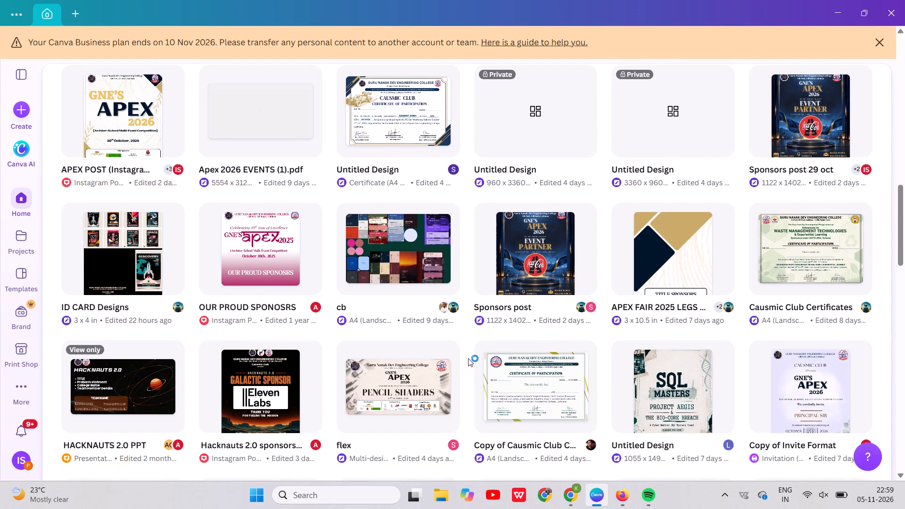
pyautogui.scroll(-3, 468, 358)
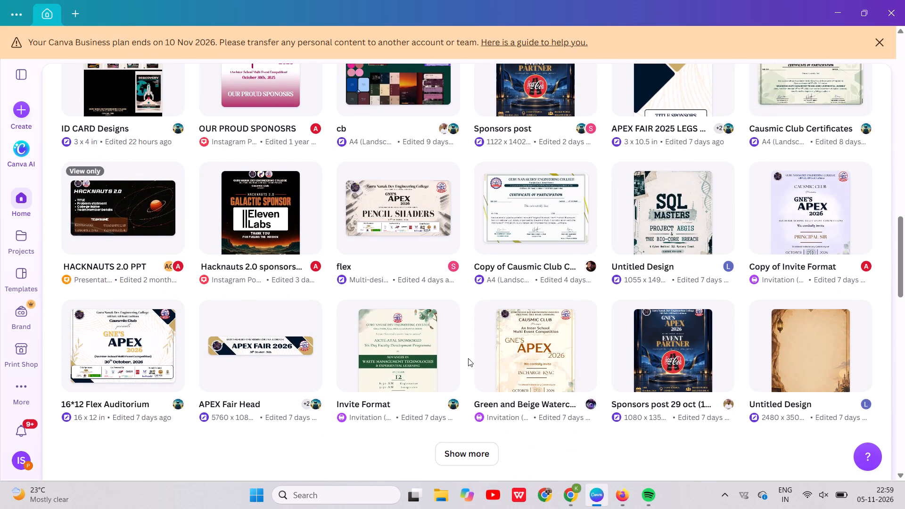
pyautogui.scroll(-1, 468, 358)
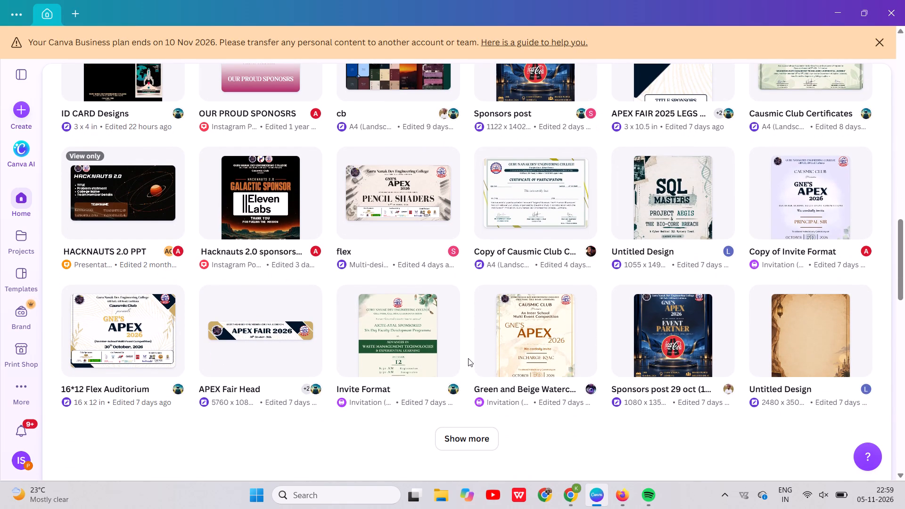
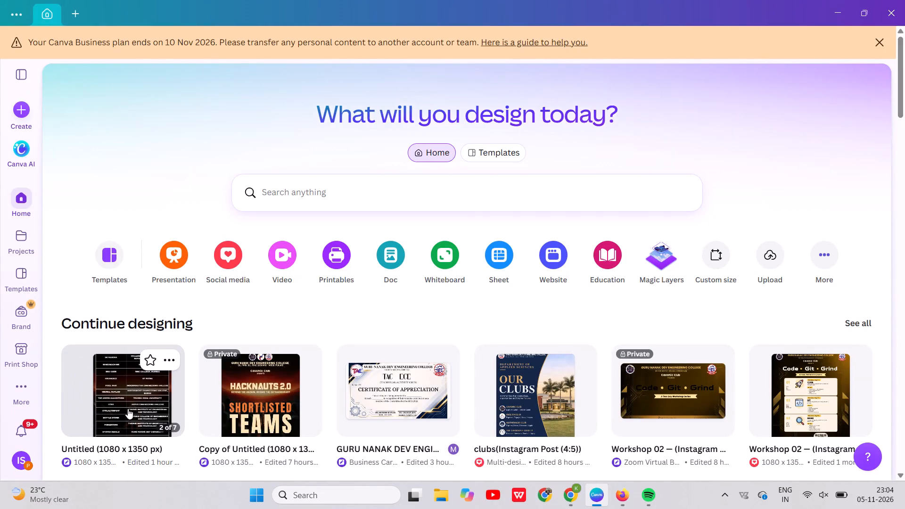
# Open the Untitled (1080 x 1350 px) Shortlisted Teams design and examine the layers that make up its first page.
pyautogui.click(128, 409)
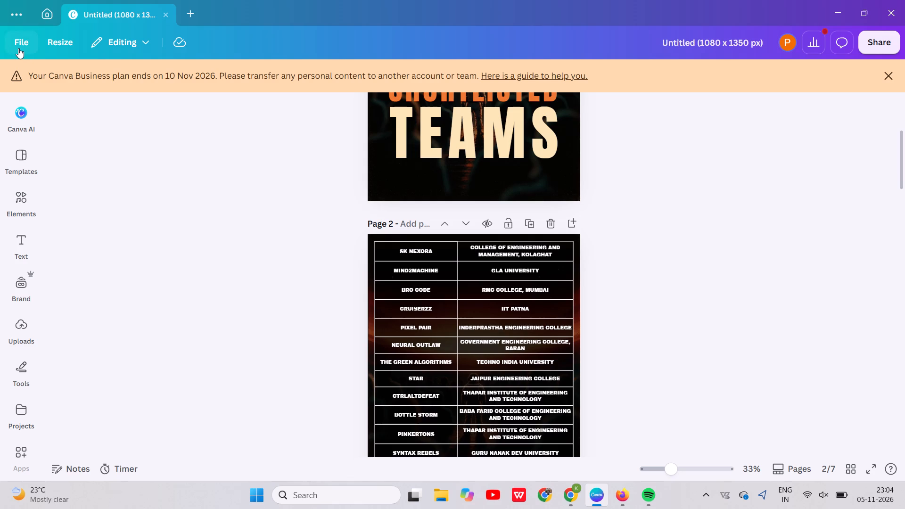
pyautogui.click(18, 48)
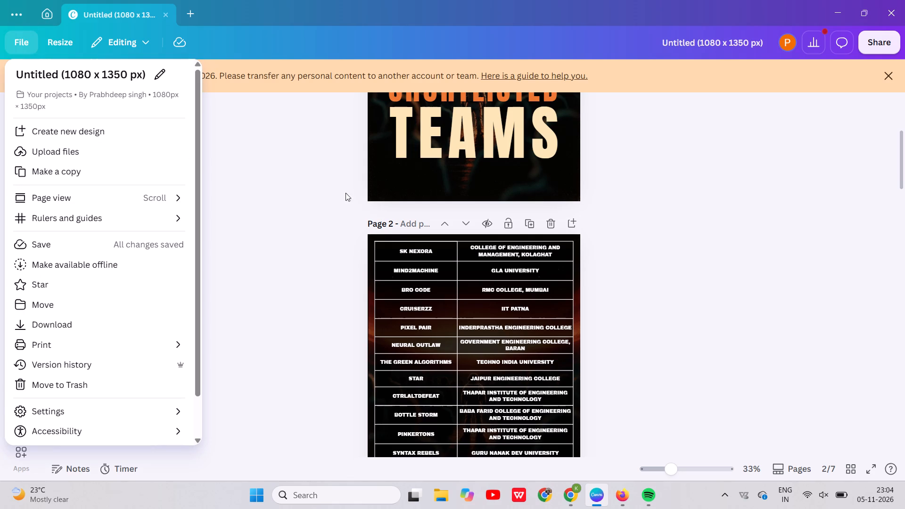
pyautogui.scroll(8, 349, 191)
pyautogui.click(601, 208)
pyautogui.rightClick(557, 189)
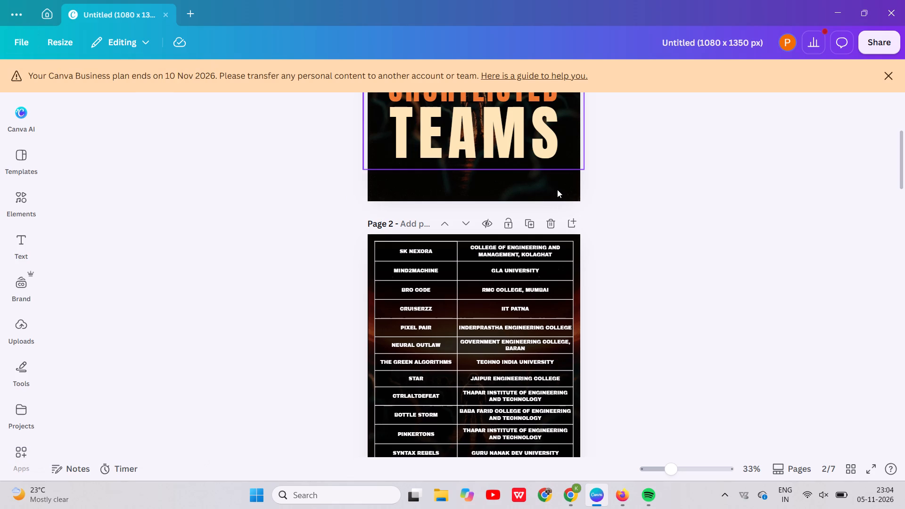
pyautogui.click(621, 259)
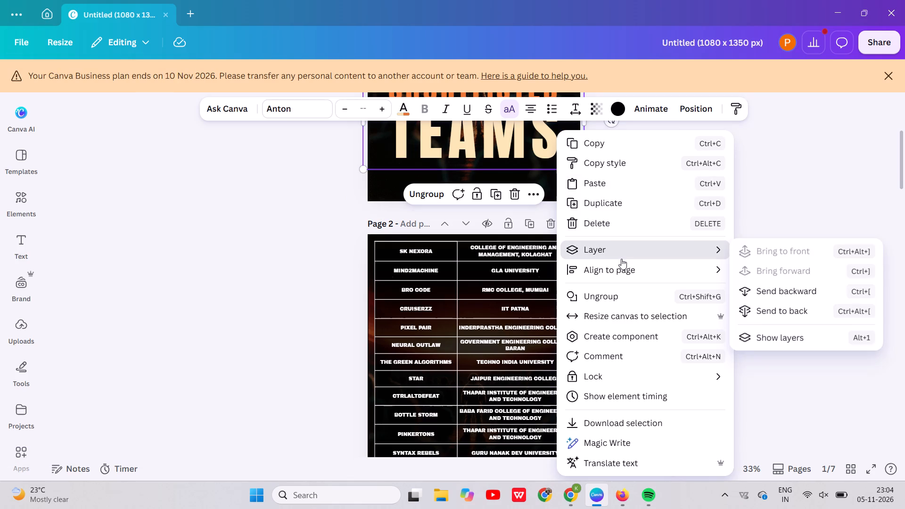
pyautogui.click(761, 342)
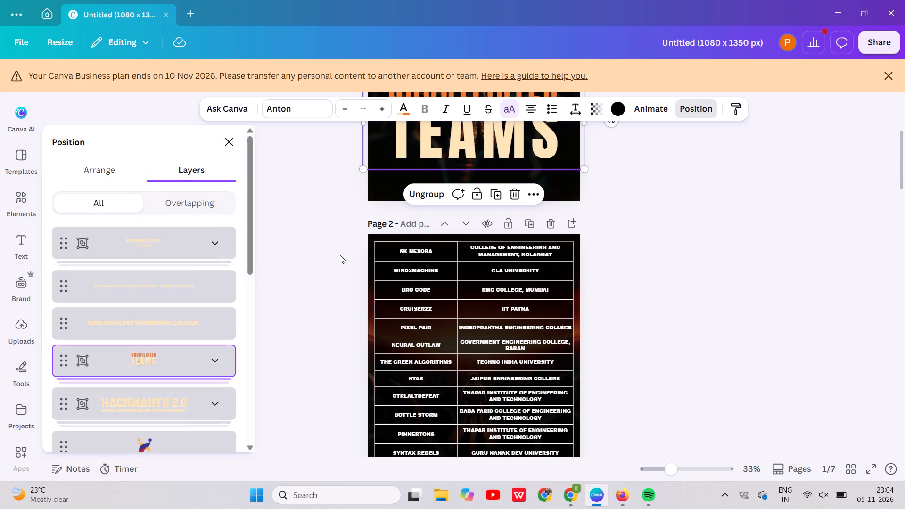
pyautogui.scroll(-5, 154, 344)
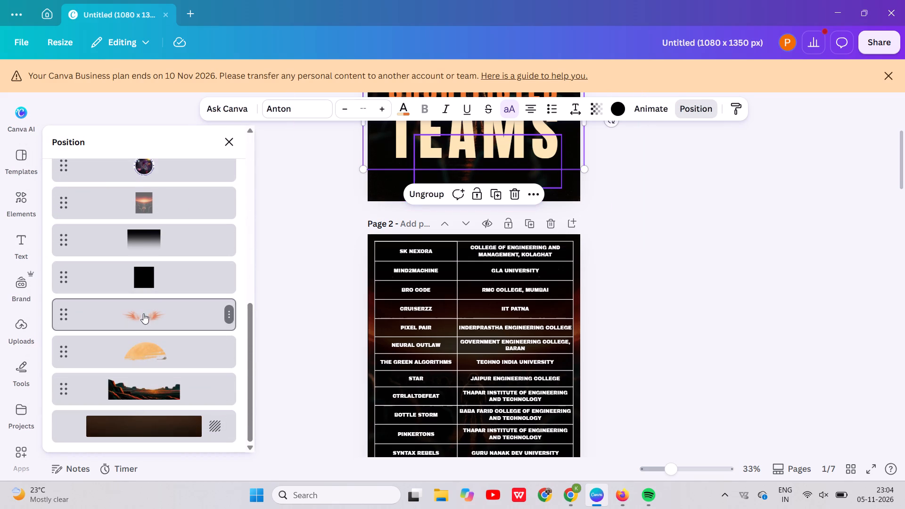
pyautogui.scroll(1, 145, 210)
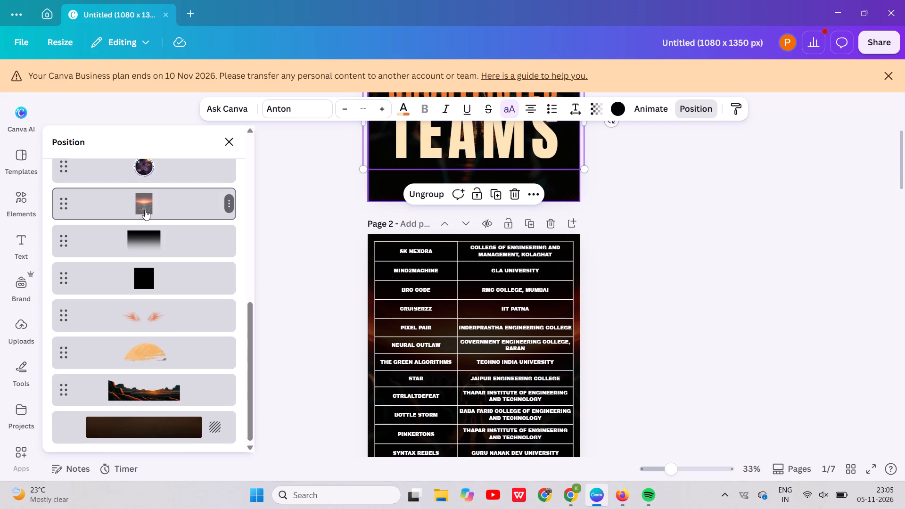
pyautogui.scroll(5, 145, 210)
pyautogui.click(308, 279)
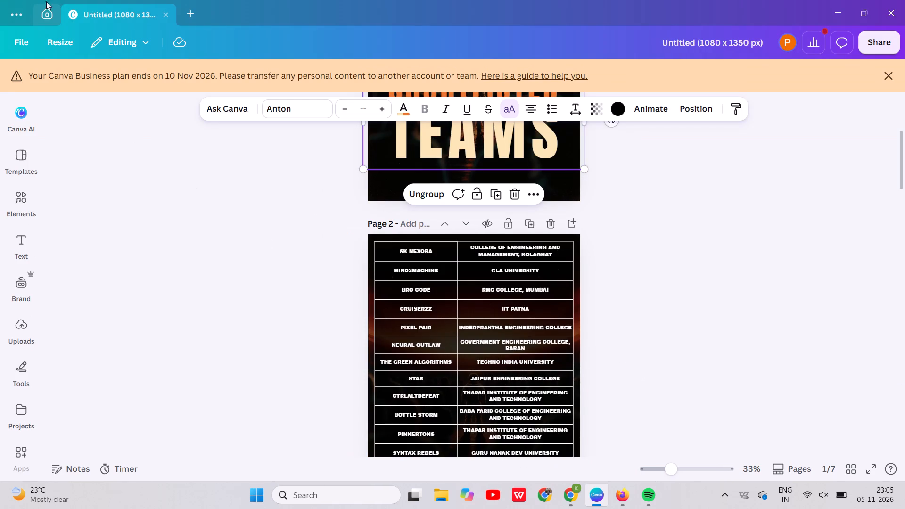
# Return to the recent designs on the home page and open the Hacknauts 2.0 Deadline Extended design.
pyautogui.click(46, 16)
pyautogui.scroll(-3, 251, 254)
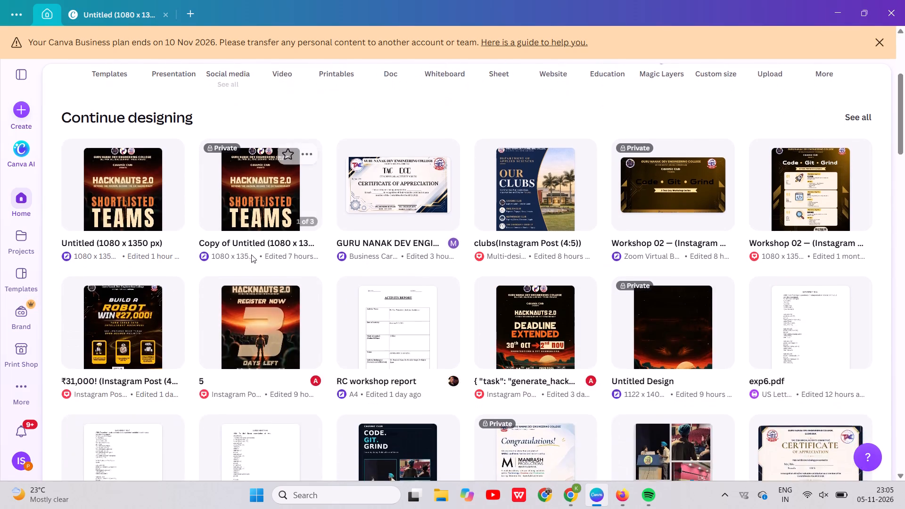
pyautogui.scroll(-1, 251, 254)
pyautogui.scroll(-1, 397, 237)
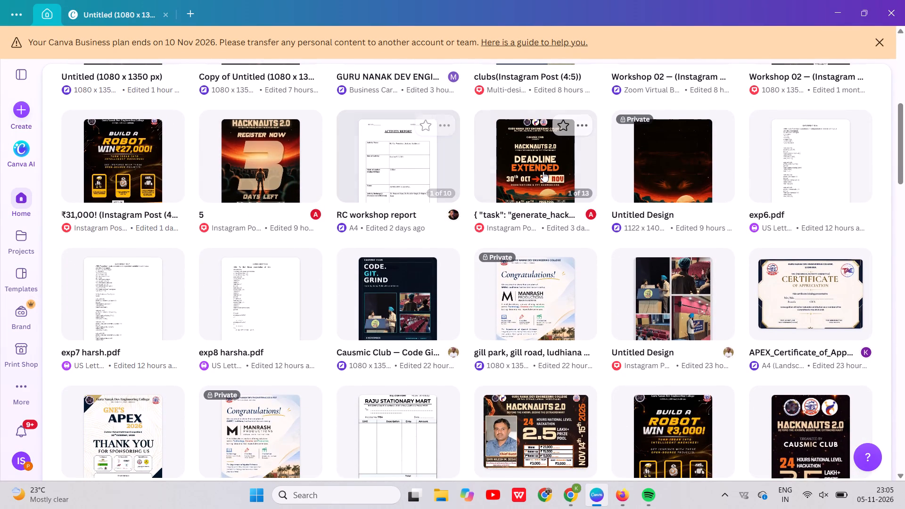
pyautogui.click(543, 172)
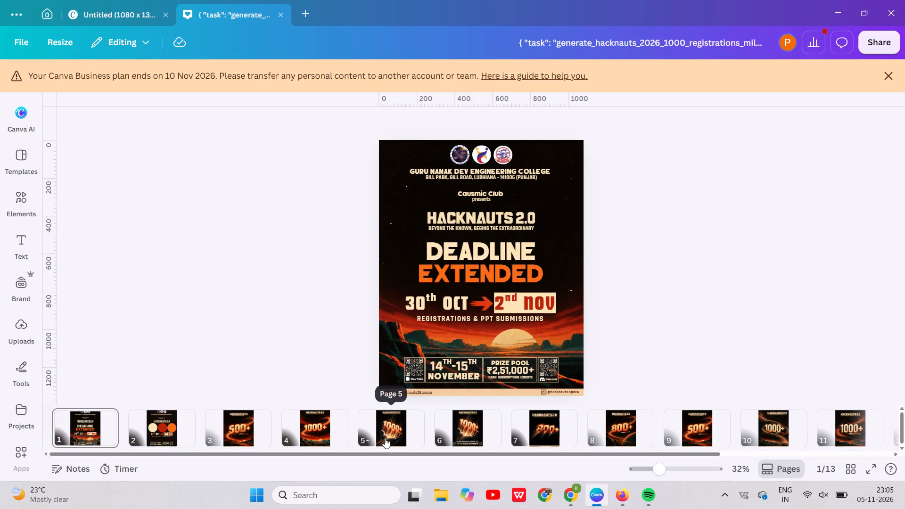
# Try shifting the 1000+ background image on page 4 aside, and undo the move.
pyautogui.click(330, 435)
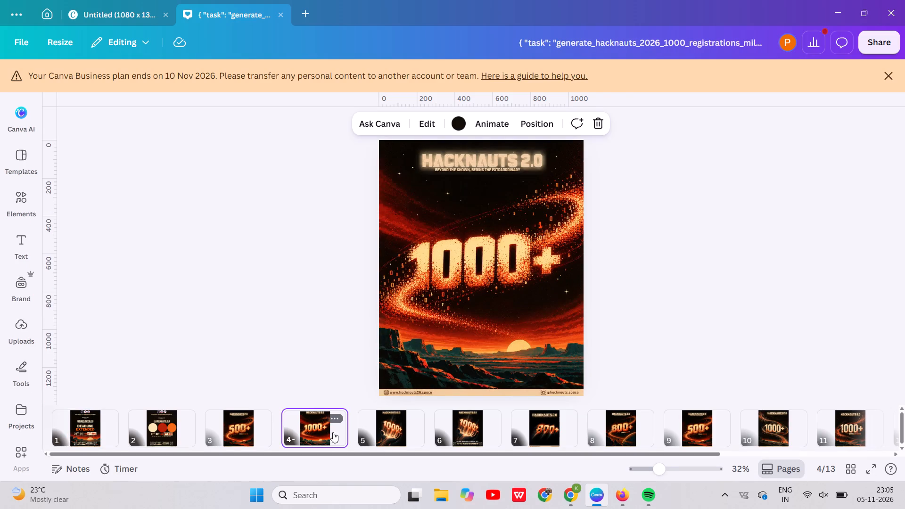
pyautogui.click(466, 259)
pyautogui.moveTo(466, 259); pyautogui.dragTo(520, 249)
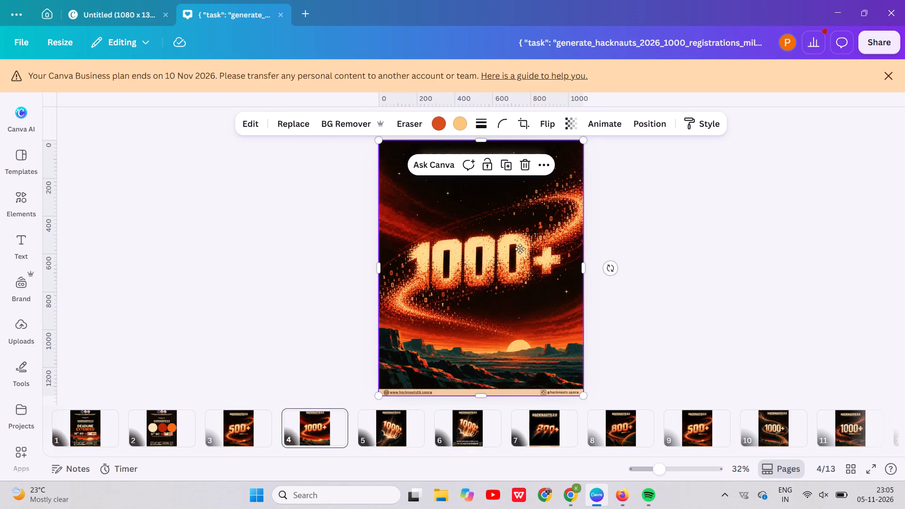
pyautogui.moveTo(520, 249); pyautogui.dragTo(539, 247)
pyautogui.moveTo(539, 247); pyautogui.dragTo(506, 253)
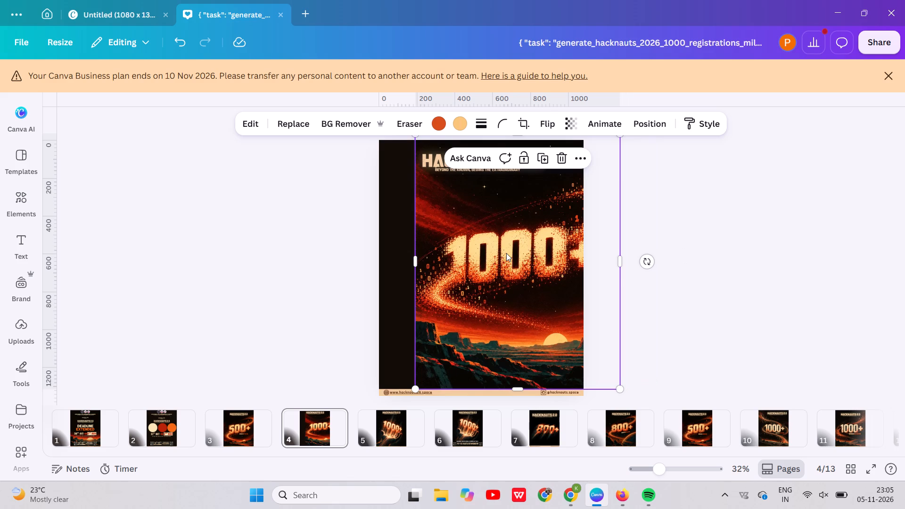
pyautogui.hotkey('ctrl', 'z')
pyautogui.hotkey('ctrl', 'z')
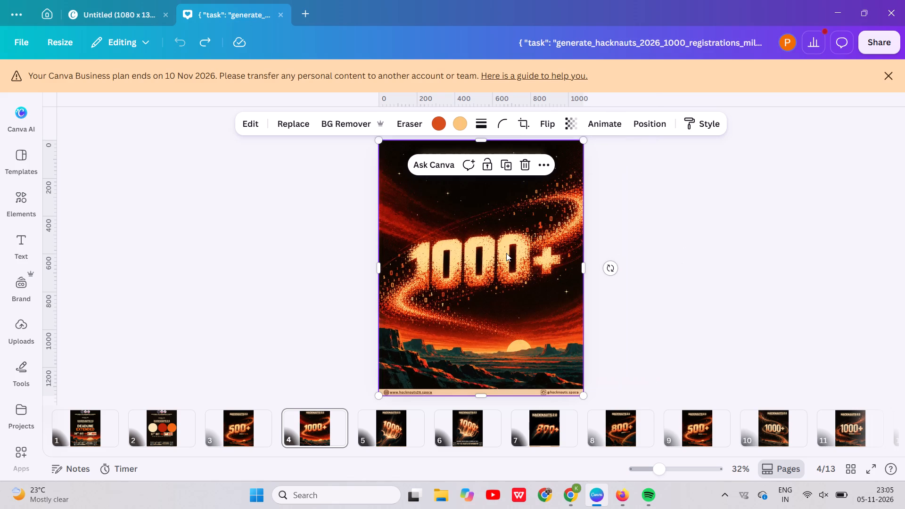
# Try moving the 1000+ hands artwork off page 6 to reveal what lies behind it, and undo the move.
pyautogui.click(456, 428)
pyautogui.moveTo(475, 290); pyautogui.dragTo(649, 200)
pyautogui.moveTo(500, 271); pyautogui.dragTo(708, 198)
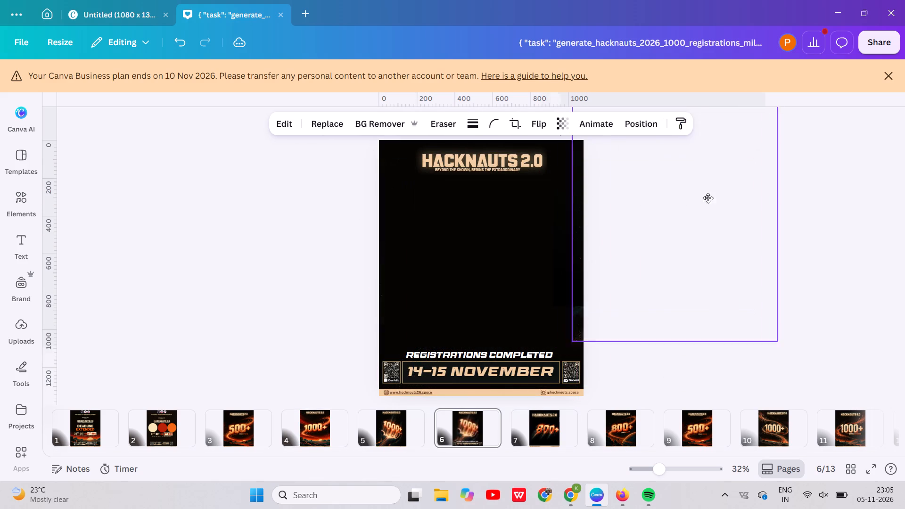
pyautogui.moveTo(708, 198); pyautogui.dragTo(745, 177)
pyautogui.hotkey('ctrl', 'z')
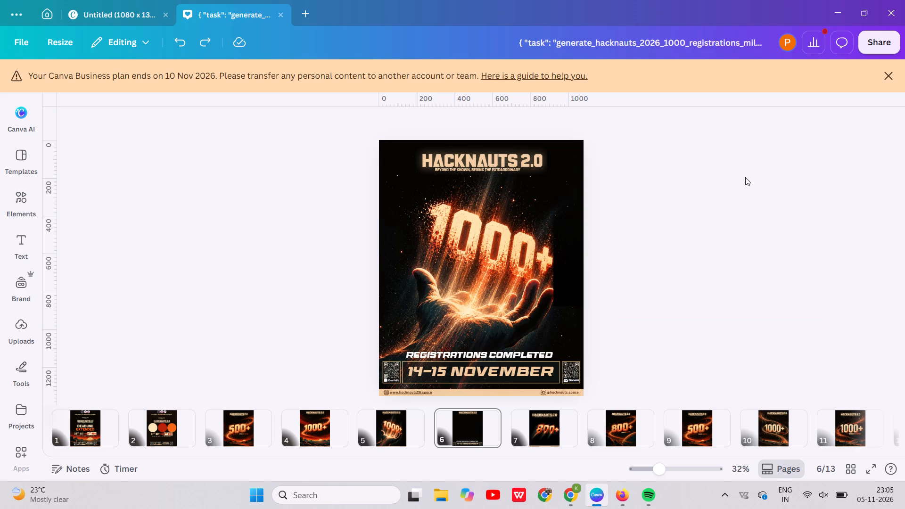
# Examine the 500+ and 1000+ Signals Detected posters on pages 9, 11 and 3 as possible starting points.
pyautogui.click(701, 413)
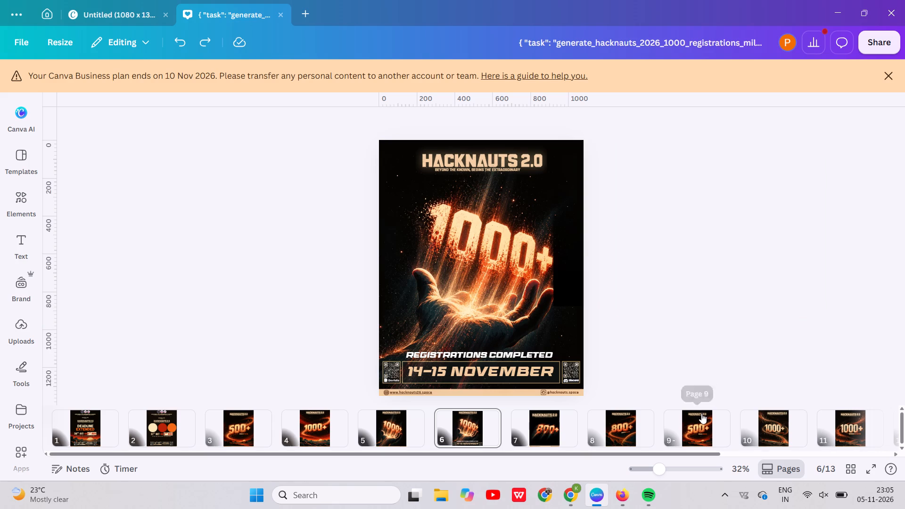
pyautogui.moveTo(468, 277); pyautogui.dragTo(625, 251)
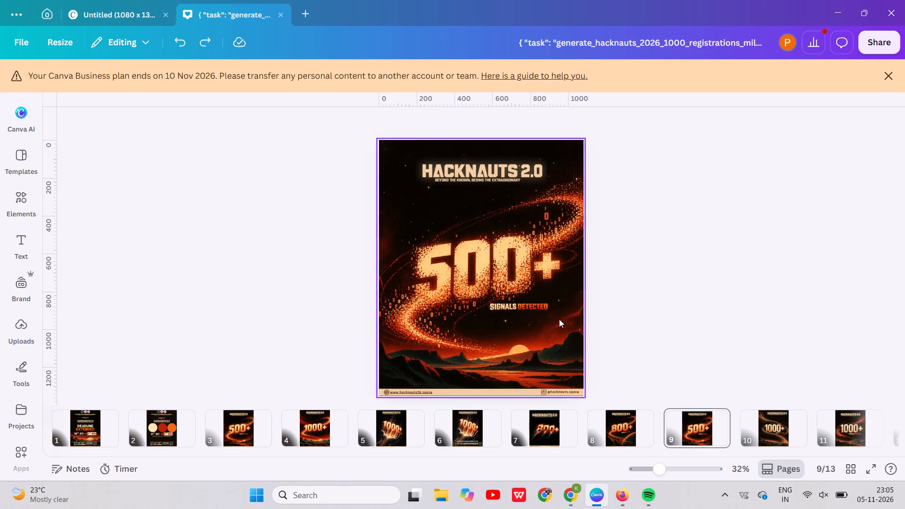
pyautogui.click(836, 441)
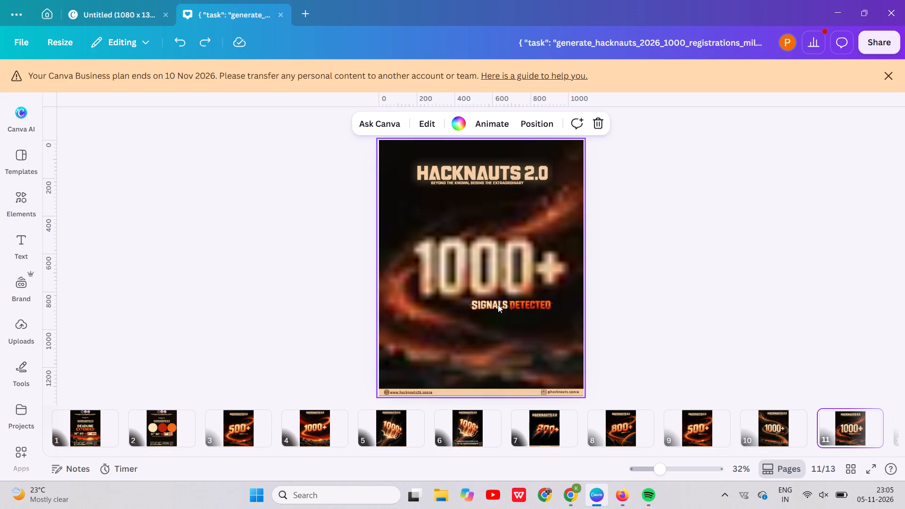
pyautogui.moveTo(462, 270); pyautogui.dragTo(500, 267)
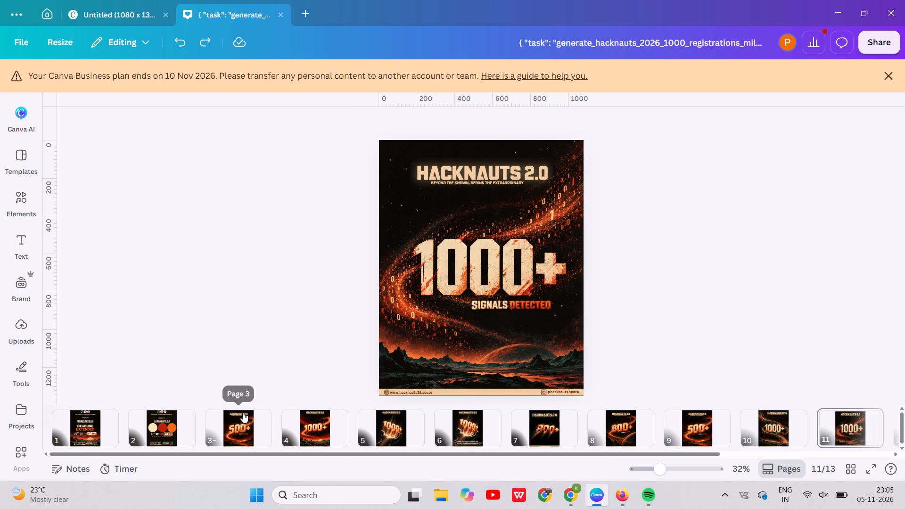
pyautogui.click(239, 416)
pyautogui.click(173, 427)
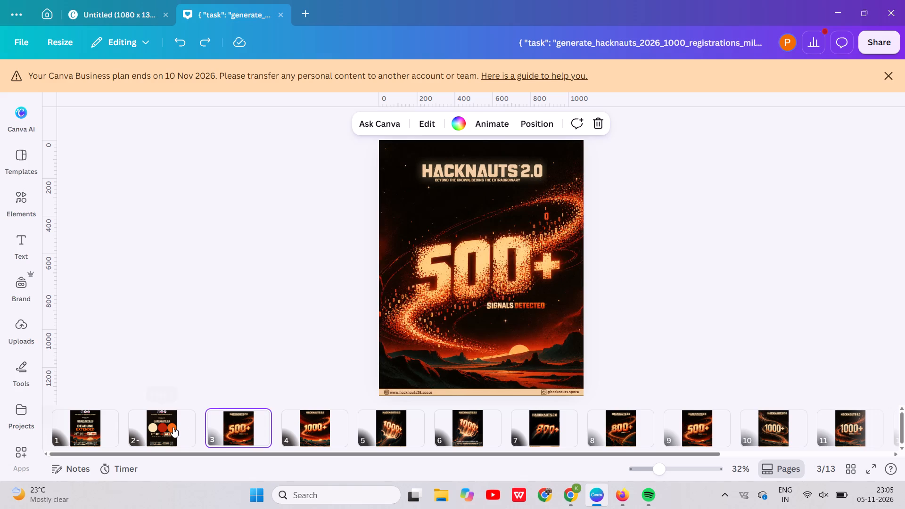
# Duplicate page 1, the Deadline Extended poster.
pyautogui.click(84, 419)
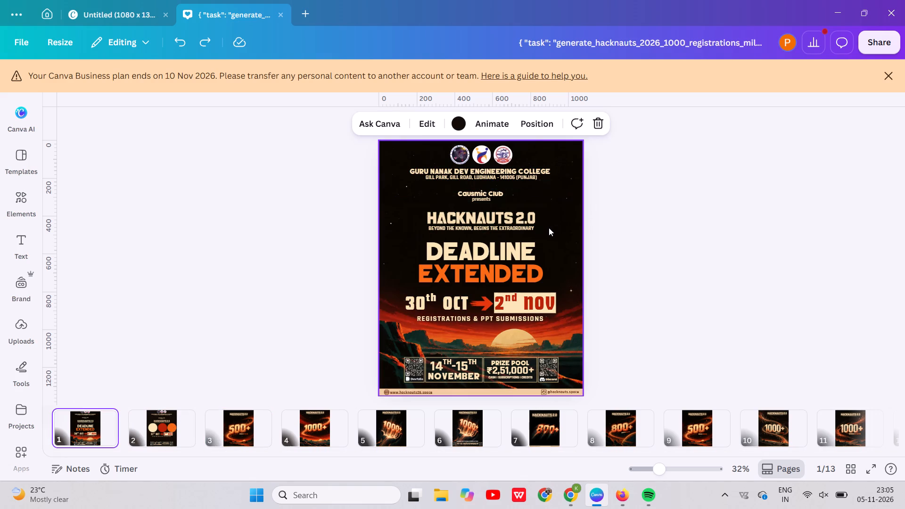
pyautogui.click(106, 417)
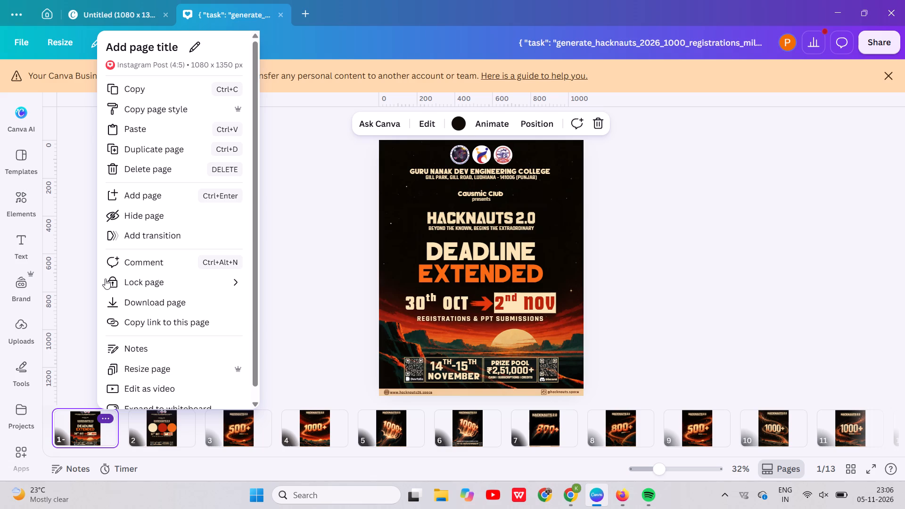
pyautogui.click(157, 144)
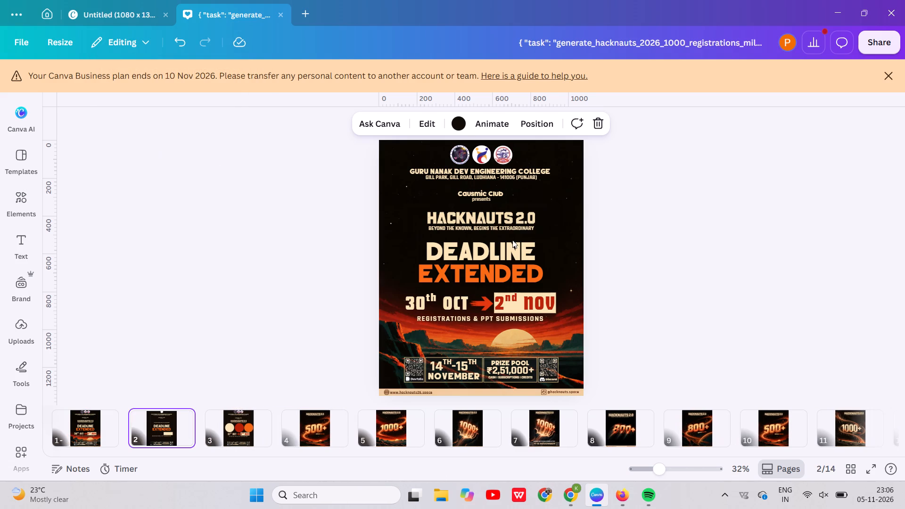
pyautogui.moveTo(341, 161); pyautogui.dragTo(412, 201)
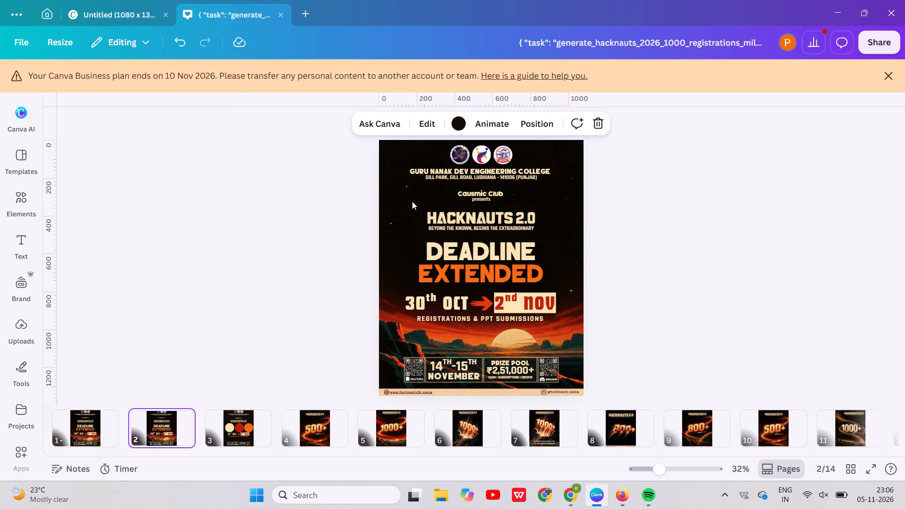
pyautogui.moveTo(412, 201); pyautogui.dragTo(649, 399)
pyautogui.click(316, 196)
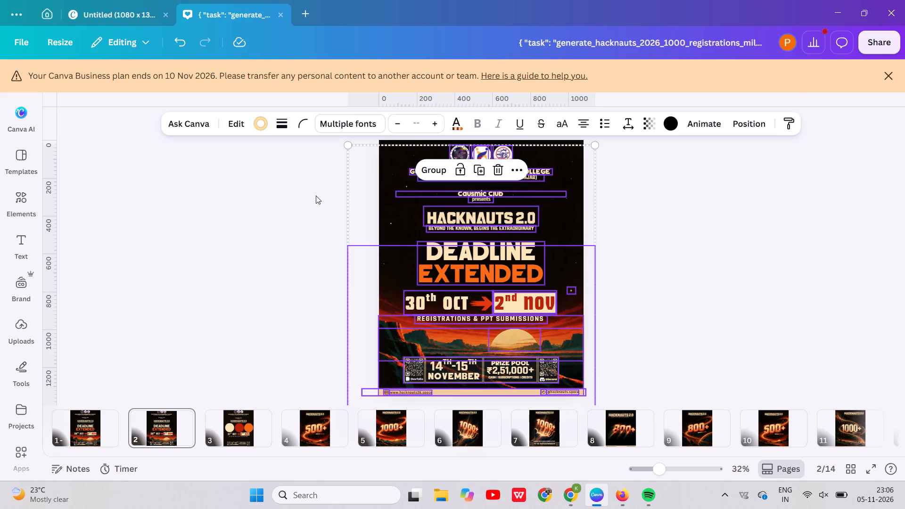
# Delete the tagline, deadline text, dates, event details, footer and rocky landscape below the HACKNAUTS 2.0 title on the duplicated page.
pyautogui.moveTo(339, 231); pyautogui.dragTo(520, 305)
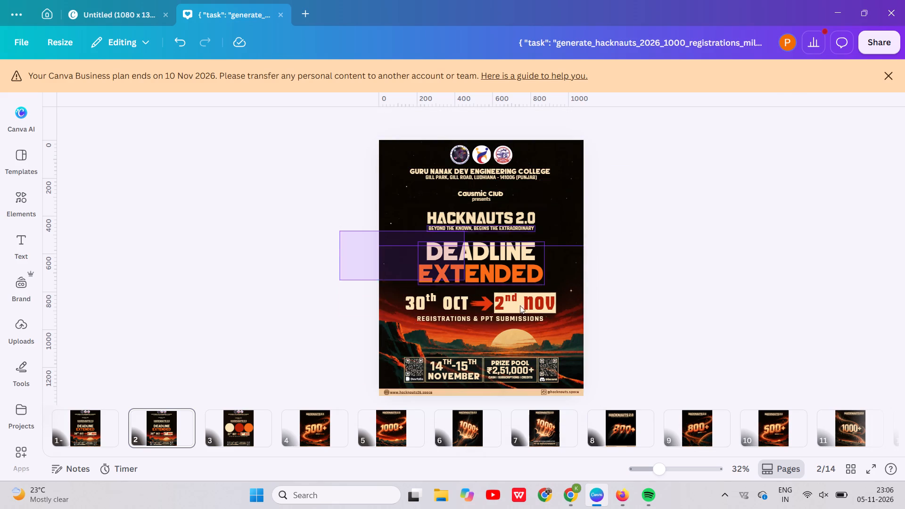
pyautogui.moveTo(520, 305); pyautogui.dragTo(607, 397)
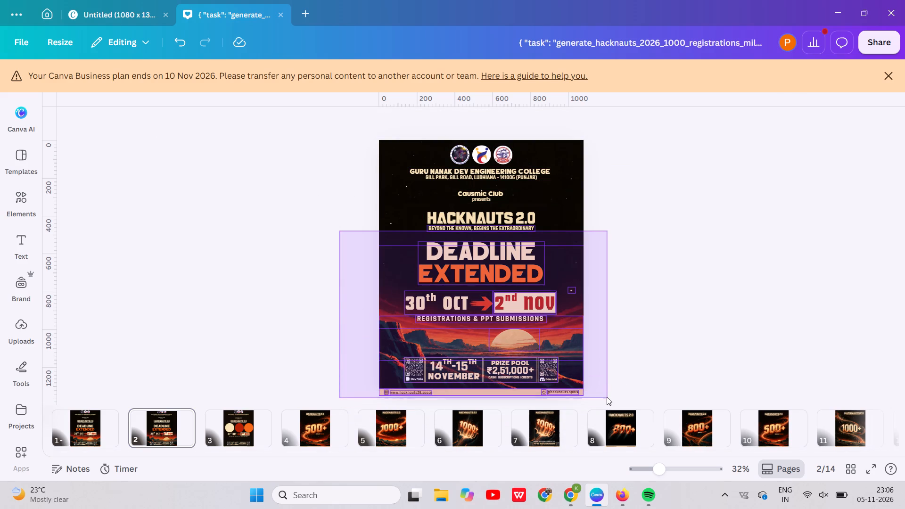
pyautogui.moveTo(607, 397); pyautogui.dragTo(608, 398)
pyautogui.press('BackSpace')
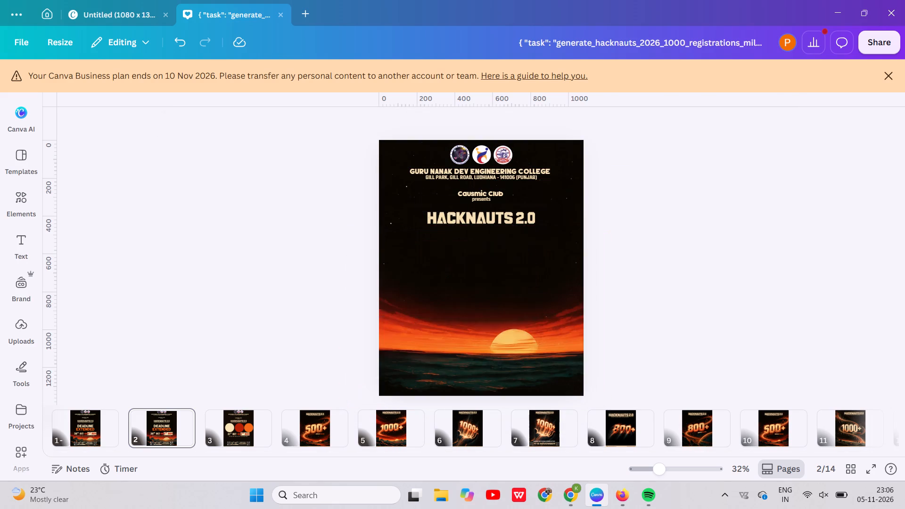
# Darken the sunset background image on page 2 by lowering its transparency value to well below 66.
pyautogui.click(485, 316)
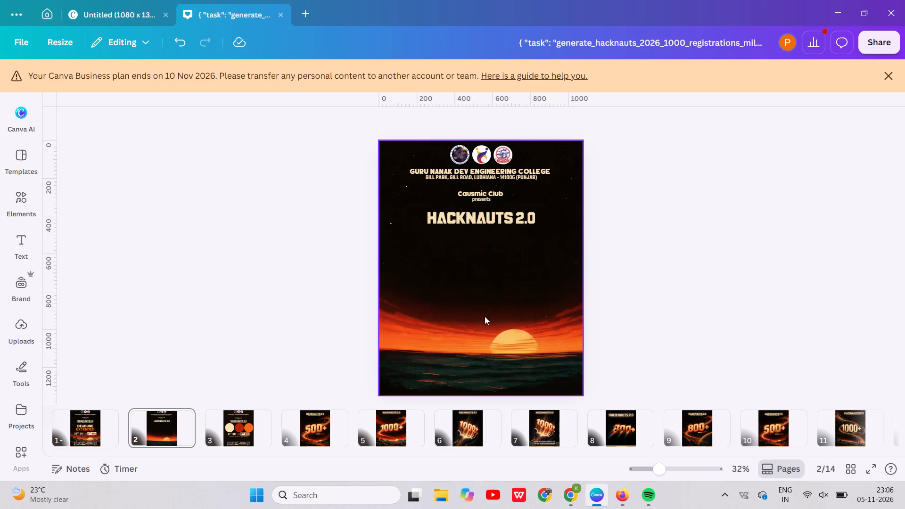
pyautogui.click(575, 126)
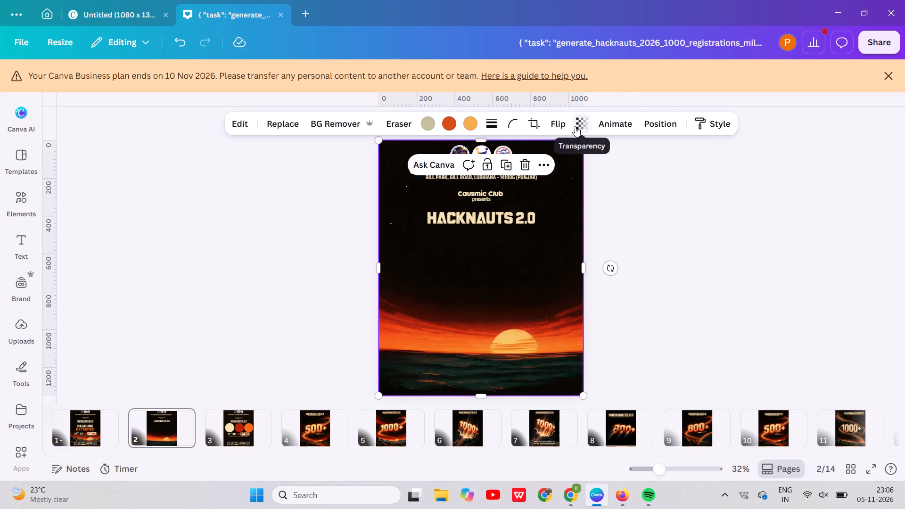
pyautogui.moveTo(605, 175); pyautogui.dragTo(578, 177)
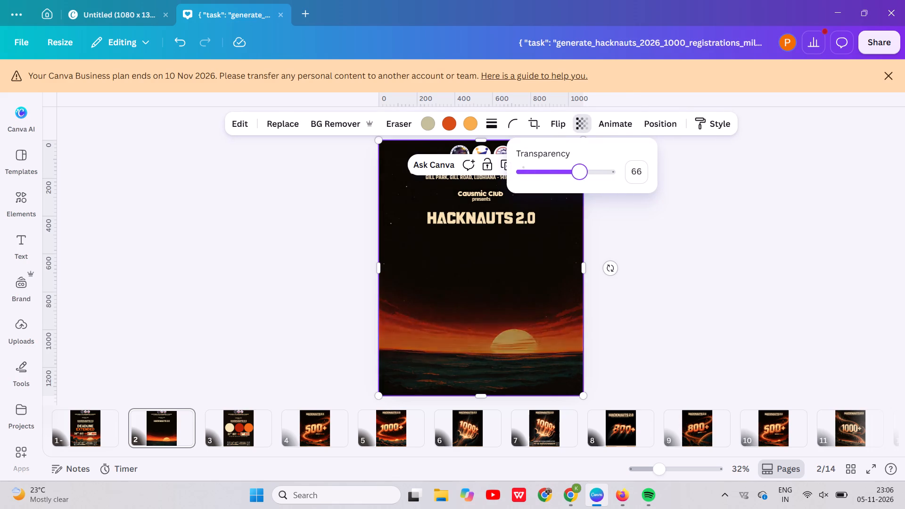
pyautogui.moveTo(578, 177); pyautogui.dragTo(554, 179)
pyautogui.click(685, 285)
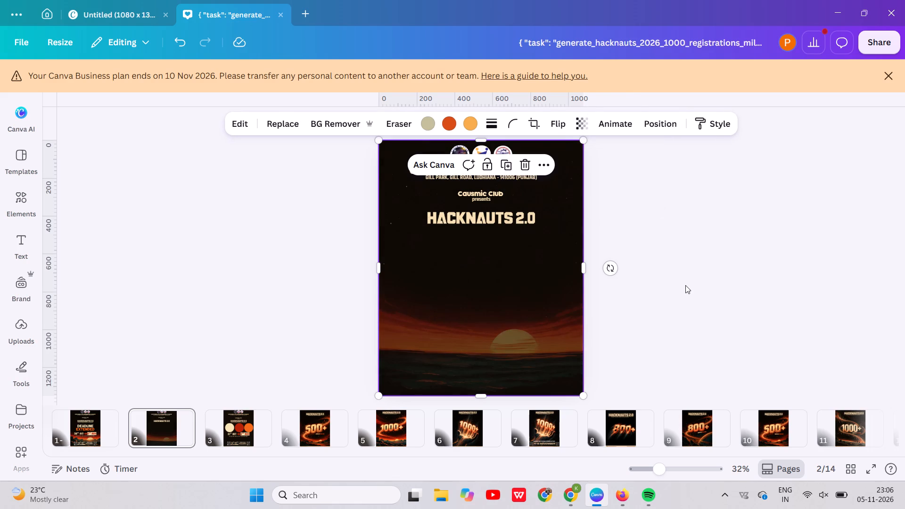
pyautogui.click(304, 211)
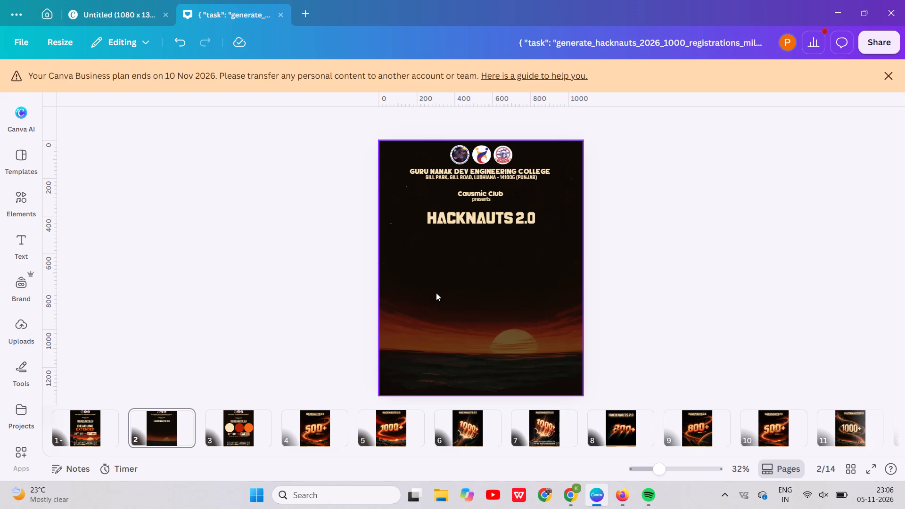
# Add a white rectangle below the HACKNAUTS 2.0 title on page 2, about 766 px tall and nearly as wide as the page.
pyautogui.press('r')
pyautogui.moveTo(472, 262); pyautogui.dragTo(473, 321)
pyautogui.click(411, 123)
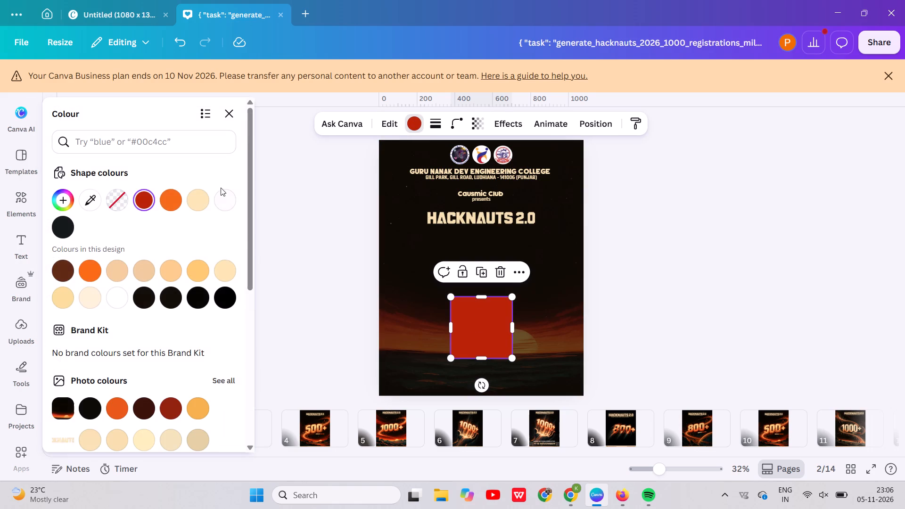
pyautogui.click(223, 201)
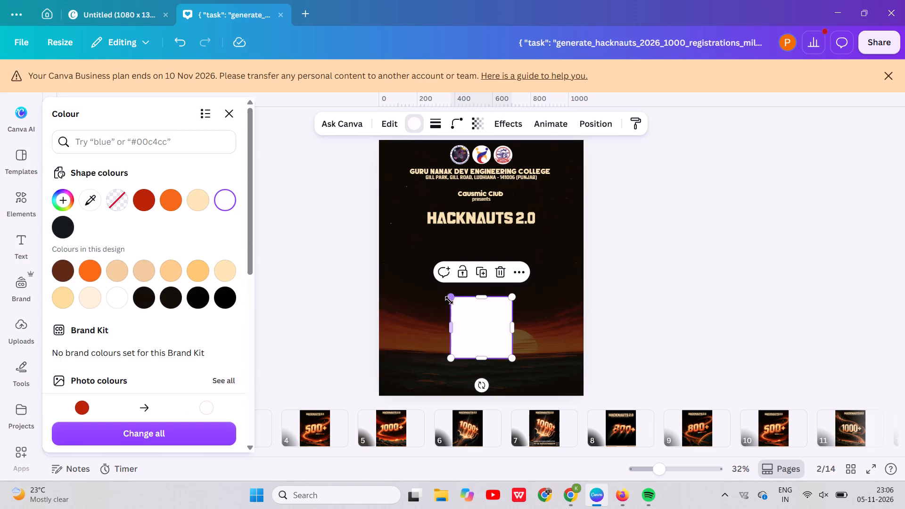
pyautogui.moveTo(456, 300); pyautogui.dragTo(449, 299)
pyautogui.moveTo(449, 299); pyautogui.dragTo(408, 275)
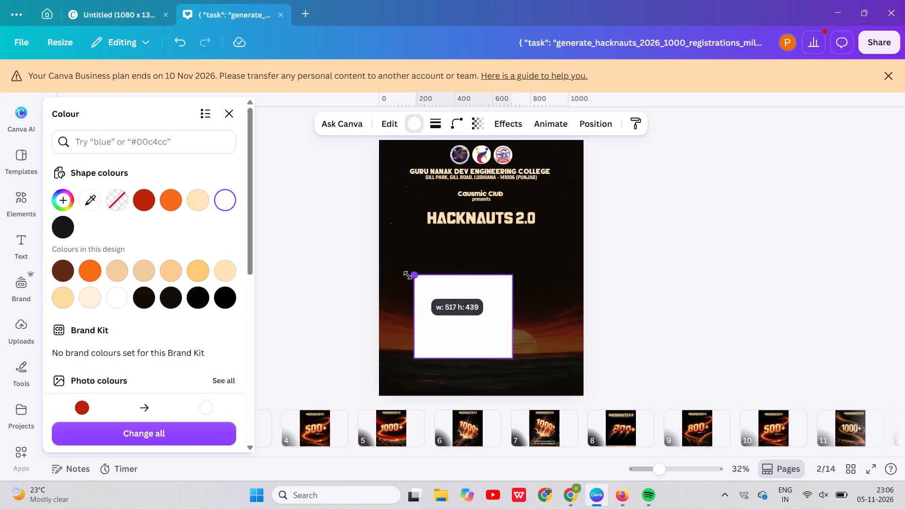
pyautogui.moveTo(408, 275); pyautogui.dragTo(393, 244)
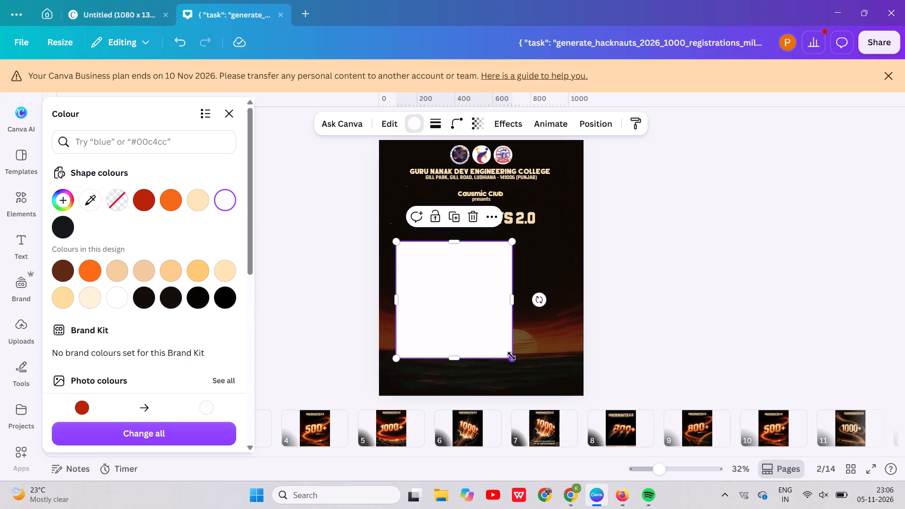
pyautogui.moveTo(511, 357); pyautogui.dragTo(572, 386)
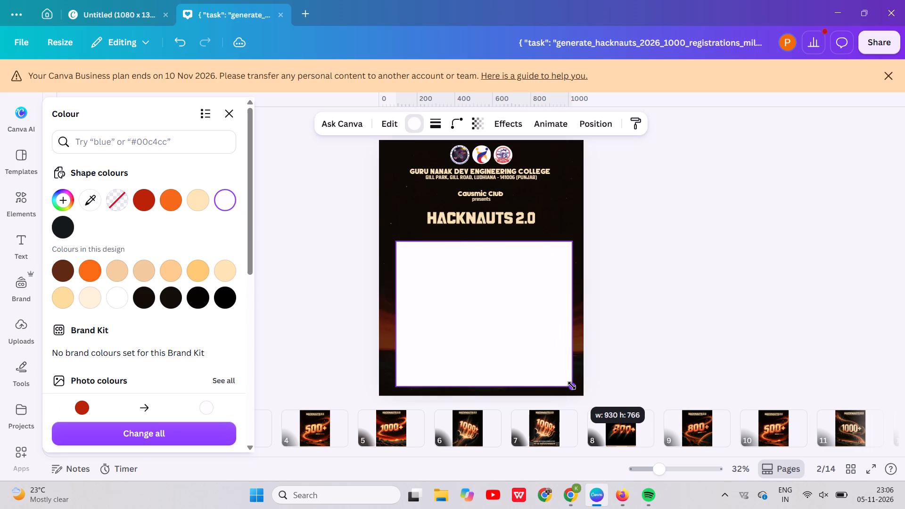
pyautogui.moveTo(572, 386); pyautogui.dragTo(573, 386)
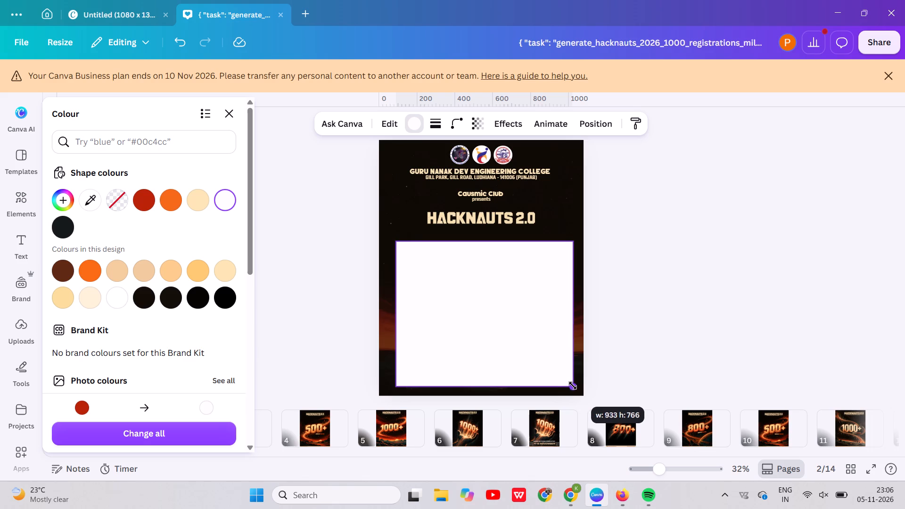
pyautogui.moveTo(573, 386); pyautogui.dragTo(574, 386)
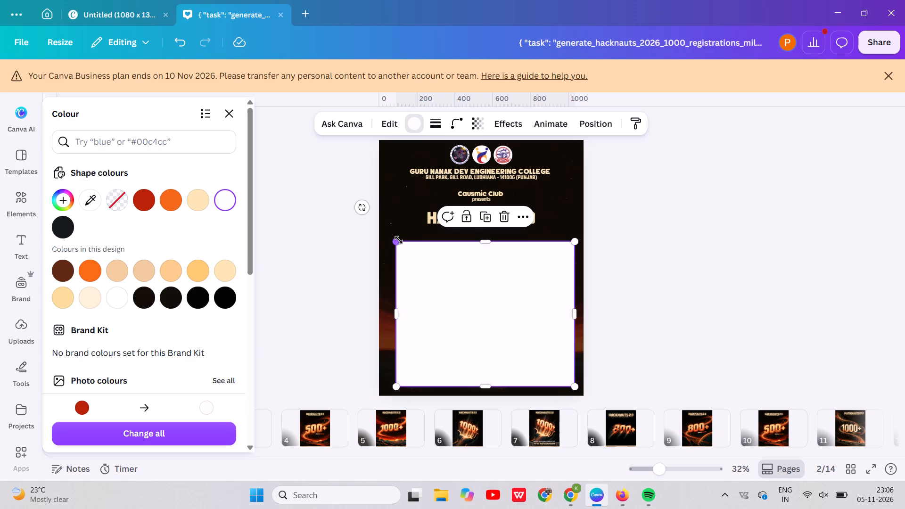
pyautogui.moveTo(399, 240); pyautogui.dragTo(390, 240)
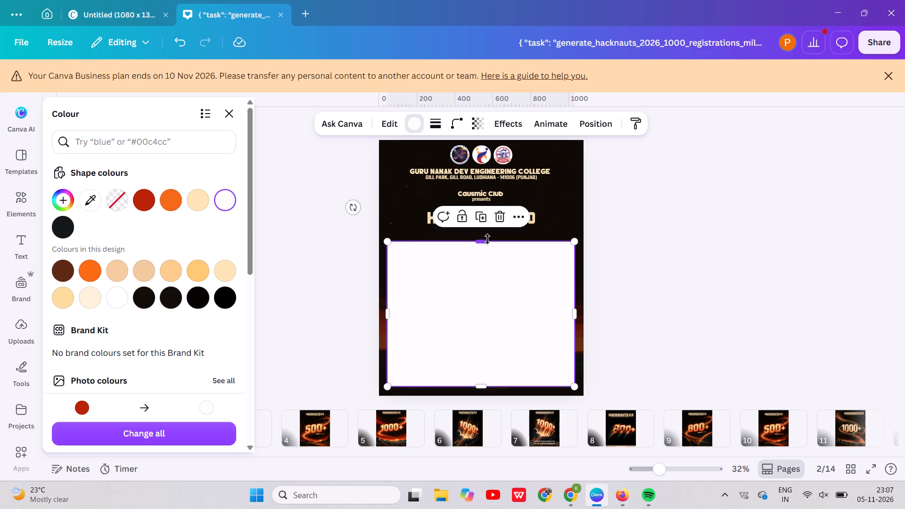
pyautogui.click(597, 213)
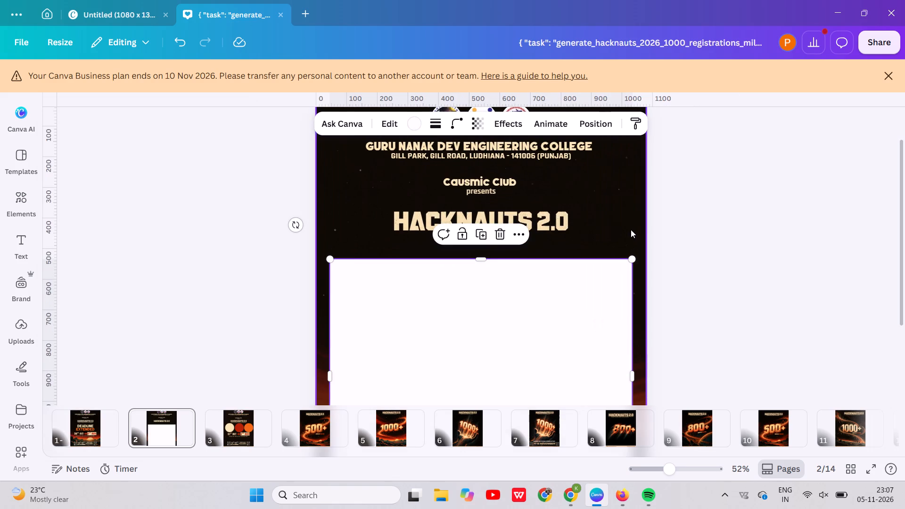
pyautogui.click(631, 230)
# Move the "Causmic Club" and "presents" lines together up, closer to the college address line.
pyautogui.click(474, 186)
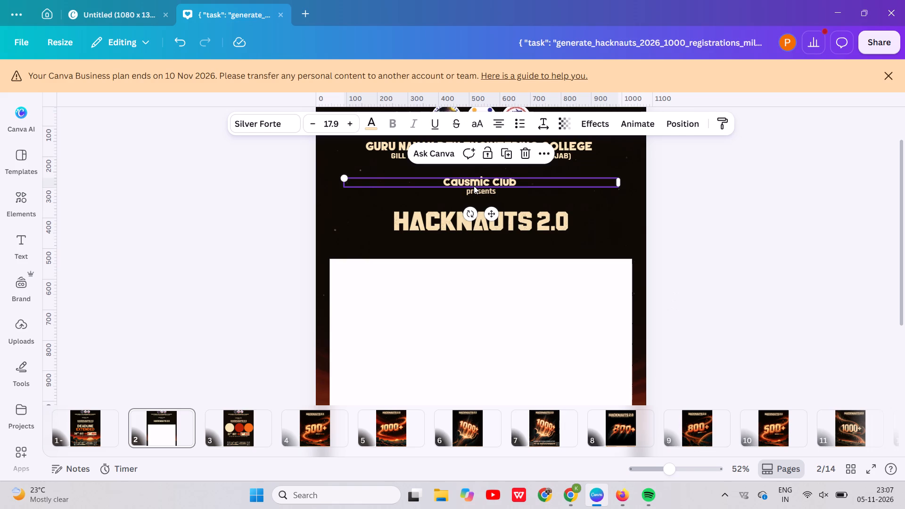
pyautogui.keyDown('shift'); pyautogui.click(477, 194); pyautogui.keyUp('shift')
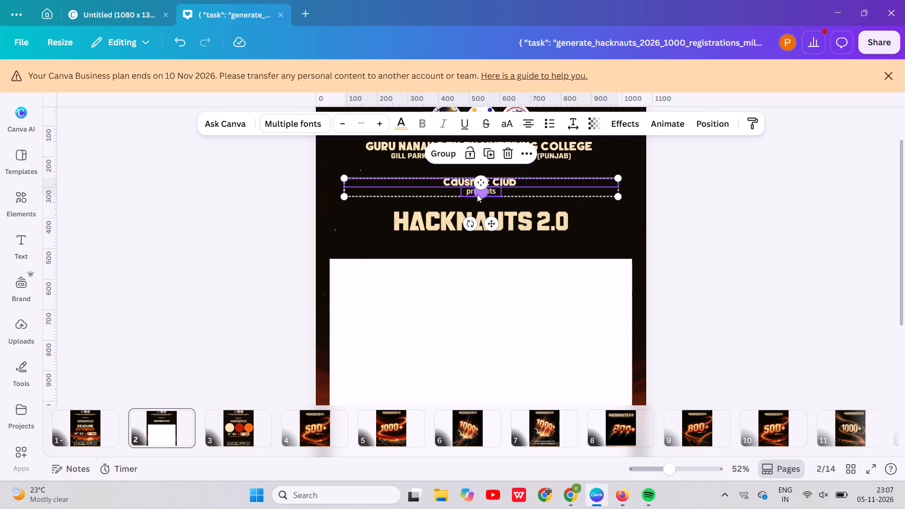
pyautogui.press('Up')
pyautogui.press('Up')
pyautogui.press('Up')
pyautogui.press('Up')
pyautogui.press('Up')
pyautogui.press('Up')
pyautogui.press('Up')
pyautogui.press('Up')
pyautogui.press('Up')
pyautogui.press('Up')
pyautogui.press('Up')
pyautogui.press('Up')
pyautogui.press('Up')
pyautogui.press('Up')
pyautogui.press('Up')
pyautogui.press('Up')
pyautogui.press('Up')
pyautogui.press('Up')
pyautogui.press('Up')
pyautogui.press('Up')
pyautogui.press('Up')
pyautogui.press('Up')
pyautogui.press('Up')
pyautogui.press('Up')
pyautogui.press('Up')
pyautogui.press('Up')
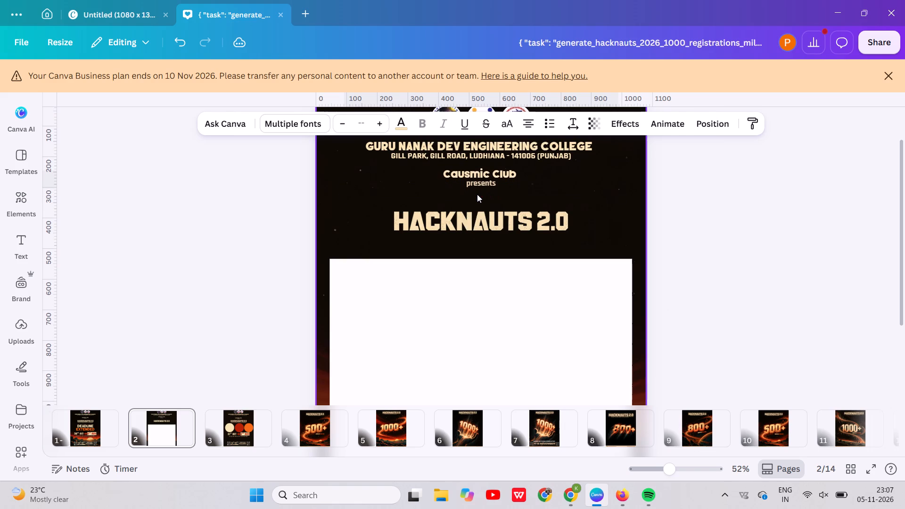
# Move the HACKNAUTS 2.0 title straight up until it sits just below the "presents" line.
pyautogui.click(494, 217)
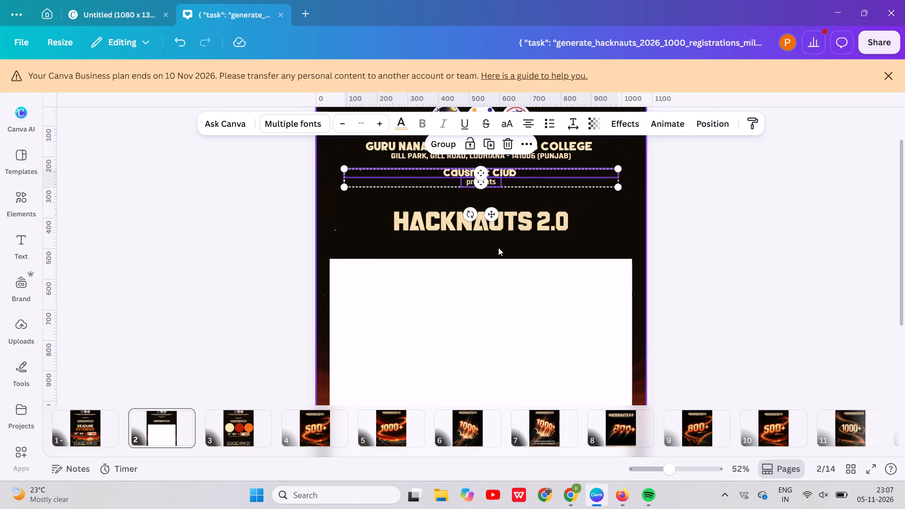
pyautogui.click(511, 228)
pyautogui.press('Up')
pyautogui.press('Up')
pyautogui.press('Up')
pyautogui.press('Up')
pyautogui.press('Up')
pyautogui.press('Up')
pyautogui.press('Up')
pyautogui.press('Up')
pyautogui.press('Up')
pyautogui.press('Up')
pyautogui.press('Up')
pyautogui.press('Up')
pyautogui.press('Up')
pyautogui.press('Up')
pyautogui.press('Up')
pyautogui.press('Up')
pyautogui.press('Up')
pyautogui.press('Up')
pyautogui.press('Up')
pyautogui.press('Up')
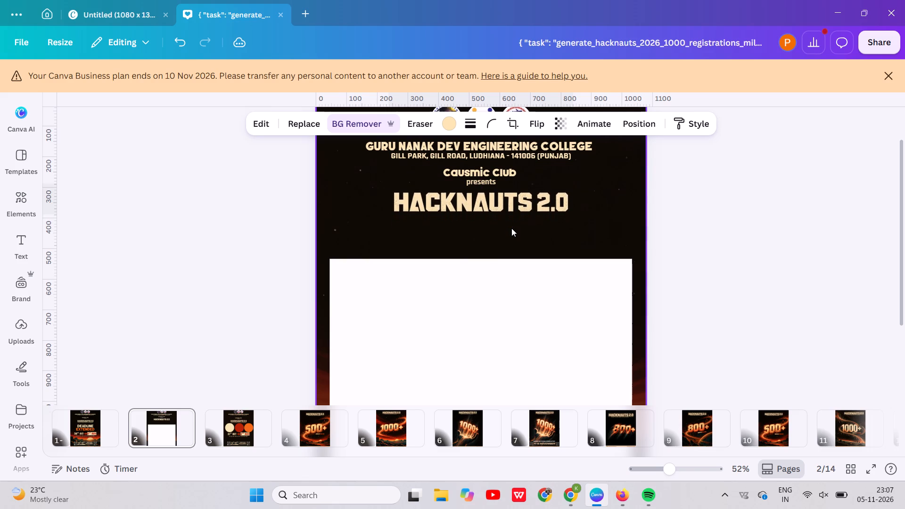
# Copy the tagline "Beyond the known, begins the extraordinary" from page 1 onto page 2.
pyautogui.click(90, 416)
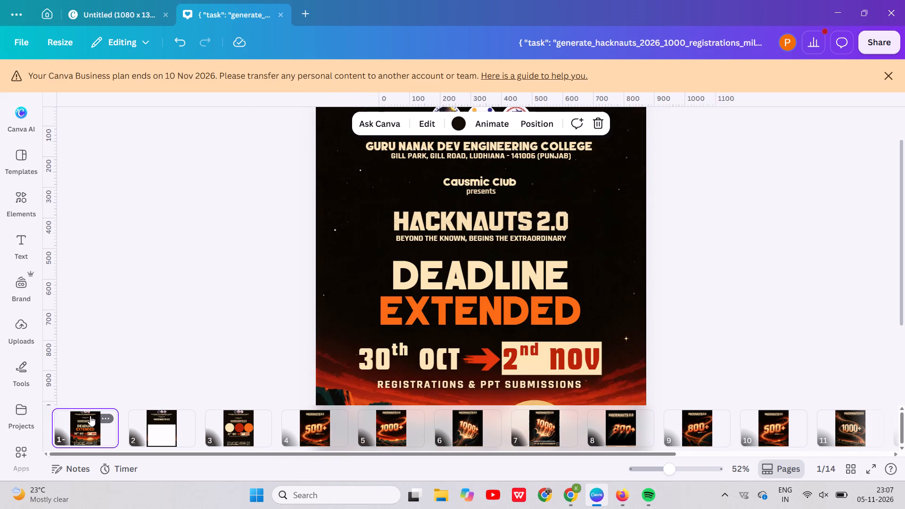
pyautogui.click(527, 234)
pyautogui.hotkey('ctrl', 'c')
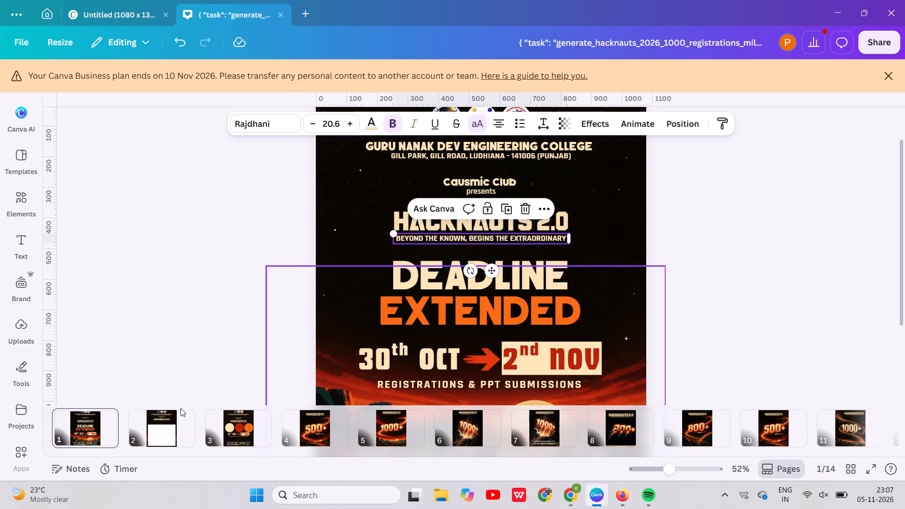
pyautogui.click(169, 427)
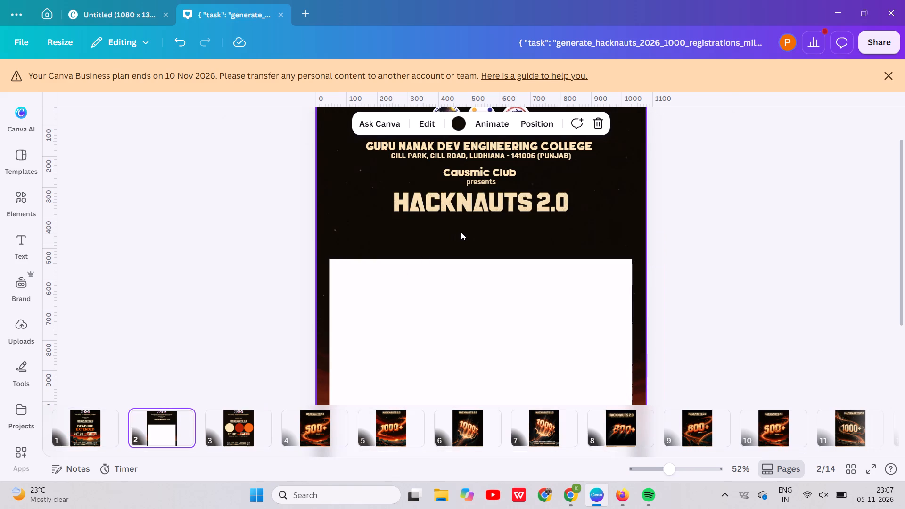
pyautogui.click(461, 232)
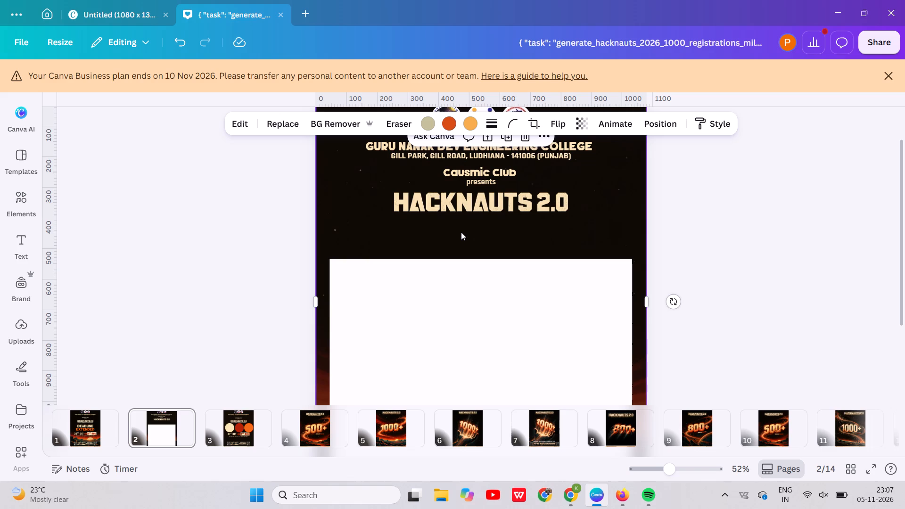
pyautogui.hotkey('ctrl', 'v')
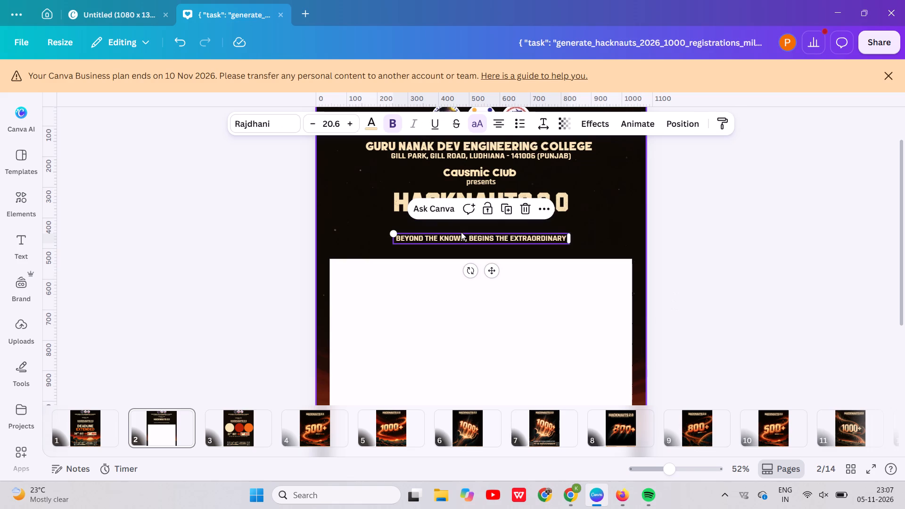
# Move the pasted tagline straight up until it sits directly beneath the HACKNAUTS 2.0 title.
pyautogui.press('Up')
pyautogui.press('Up')
pyautogui.press('Up')
pyautogui.press('Up')
pyautogui.press('Up')
pyautogui.press('Up')
pyautogui.press('Up')
pyautogui.press('Up')
pyautogui.press('Up')
pyautogui.press('Up')
pyautogui.press('Up')
pyautogui.press('Up')
pyautogui.press('Up')
pyautogui.press('Up')
pyautogui.press('Up')
pyautogui.press('Up')
pyautogui.press('Up')
pyautogui.press('Up')
pyautogui.press('Up')
pyautogui.press('Up')
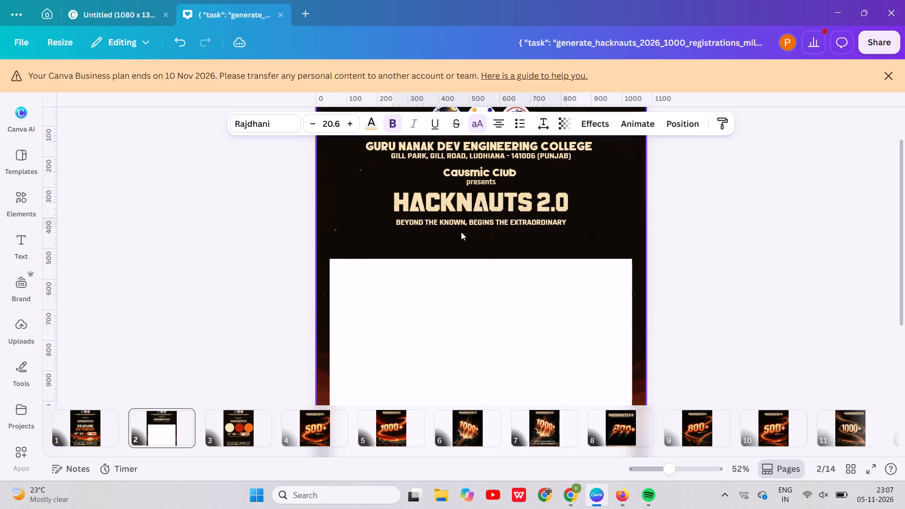
pyautogui.press('Up')
pyautogui.press('Up')
pyautogui.press('Up')
pyautogui.press('Up')
pyautogui.press('Up')
pyautogui.press('Up')
pyautogui.press('Up')
pyautogui.press('Up')
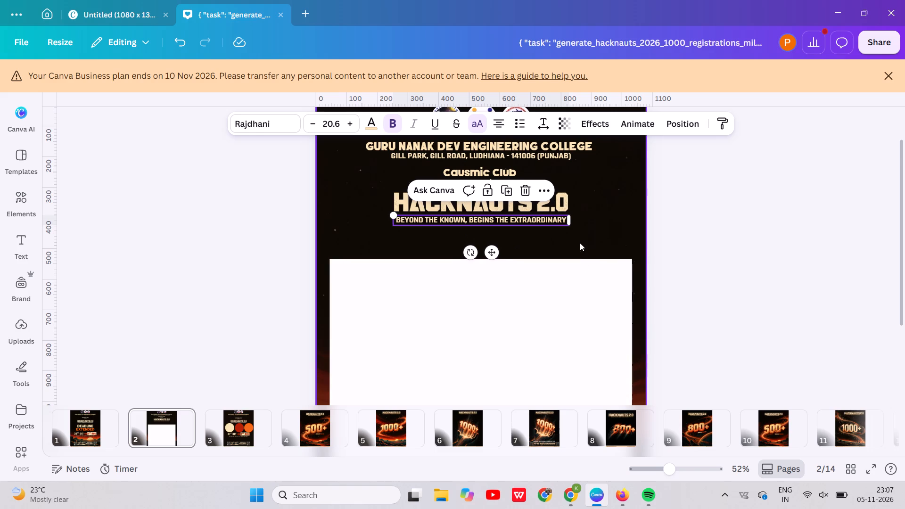
# Lower the top edge of the white rectangle on page 2 slightly, widening the gap beneath the tagline.
pyautogui.click(542, 263)
pyautogui.moveTo(485, 260); pyautogui.dragTo(484, 270)
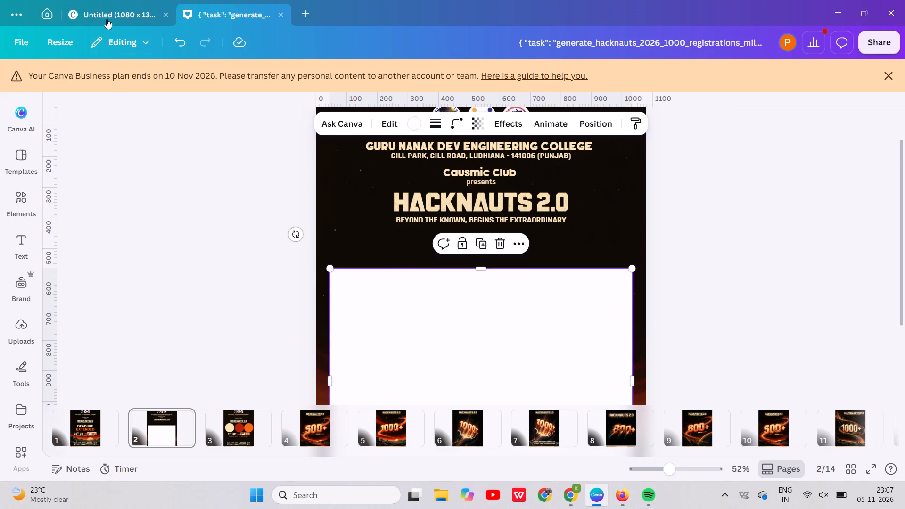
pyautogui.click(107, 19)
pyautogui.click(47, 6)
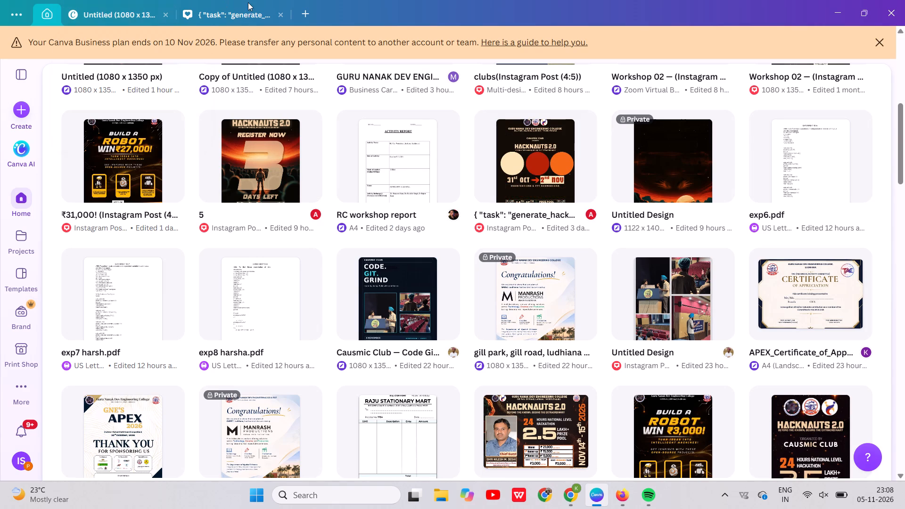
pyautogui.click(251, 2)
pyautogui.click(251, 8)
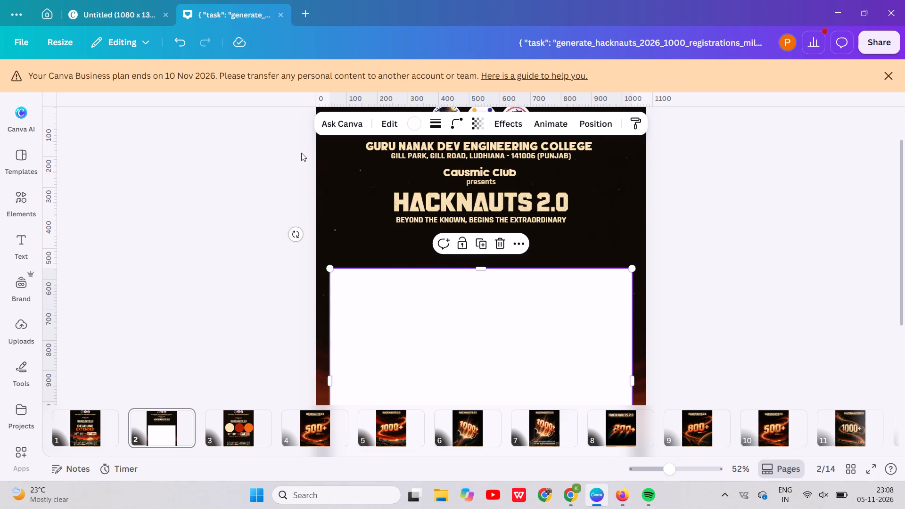
# Switch to the Community Partner Posters design in Chrome and select the "COMMUNITY PARTNER" label above the acm logo on page 1.
pyautogui.hotkey('alt', 'Tab')
pyautogui.scroll(-1, 436, 280)
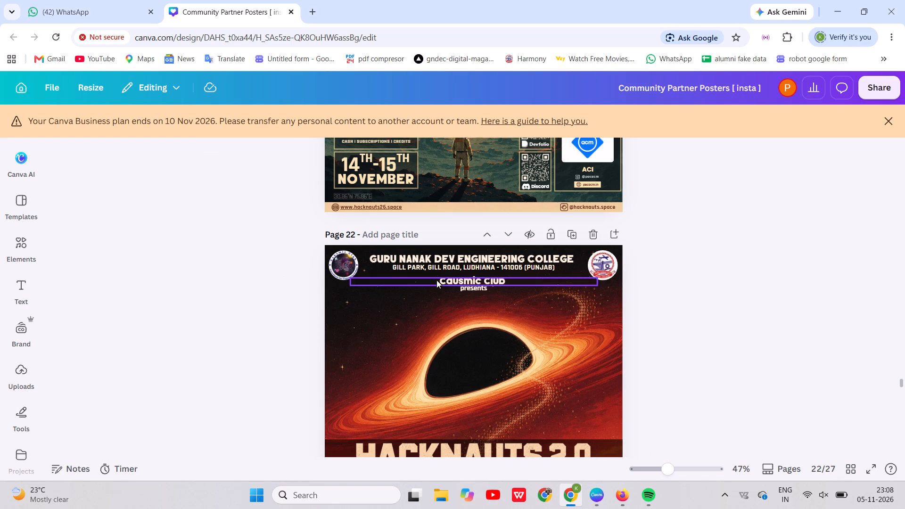
pyautogui.scroll(-1, 436, 280)
pyautogui.scroll(10, 436, 280)
pyautogui.scroll(20, 671, 308)
pyautogui.scroll(16, 671, 308)
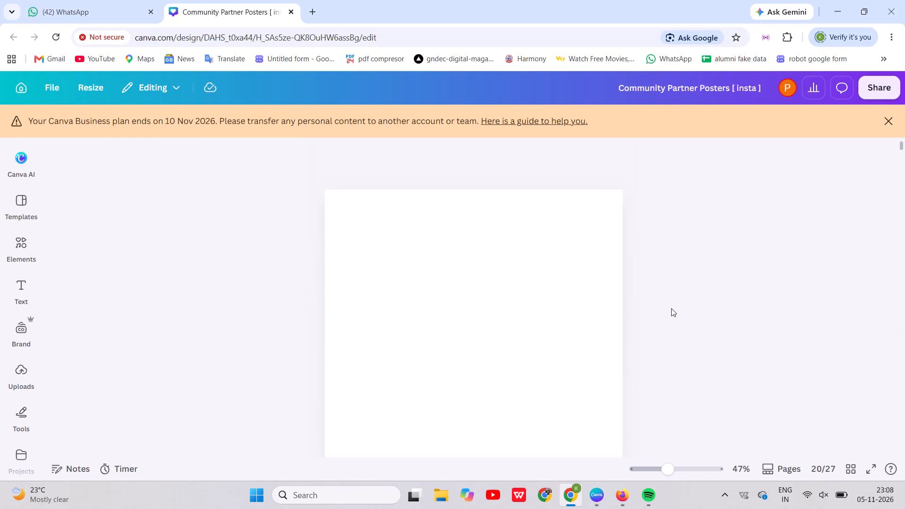
pyautogui.scroll(-3, 639, 326)
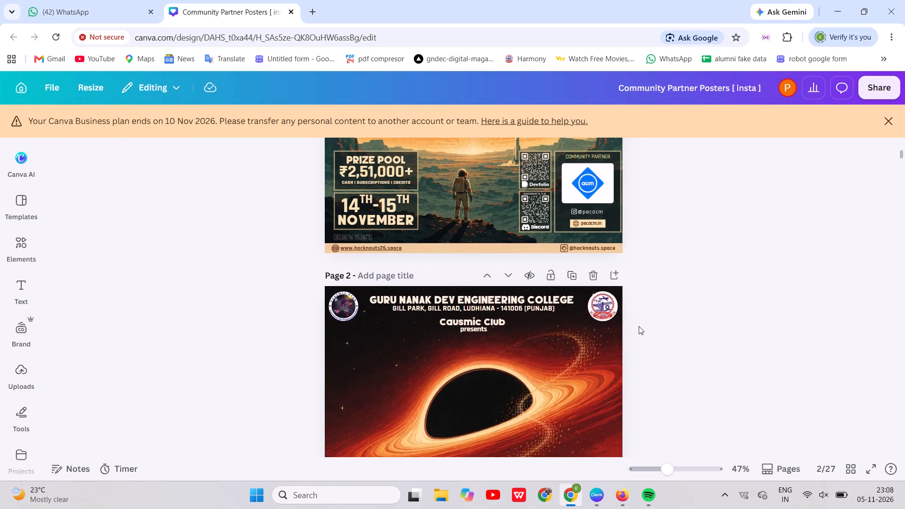
pyautogui.scroll(1, 639, 326)
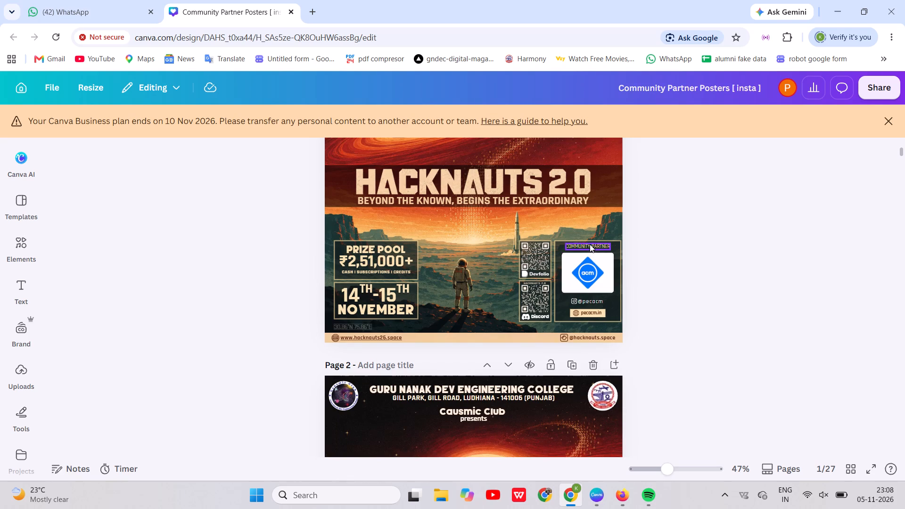
pyautogui.click(590, 244)
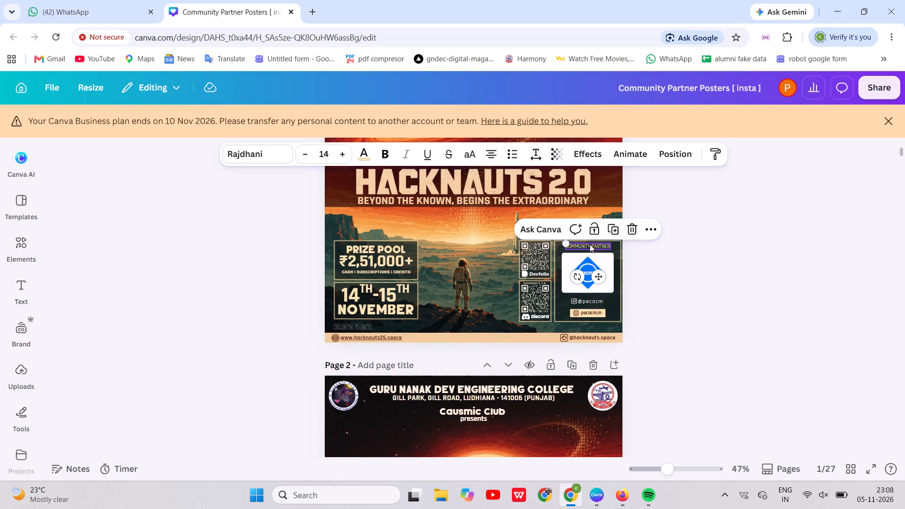
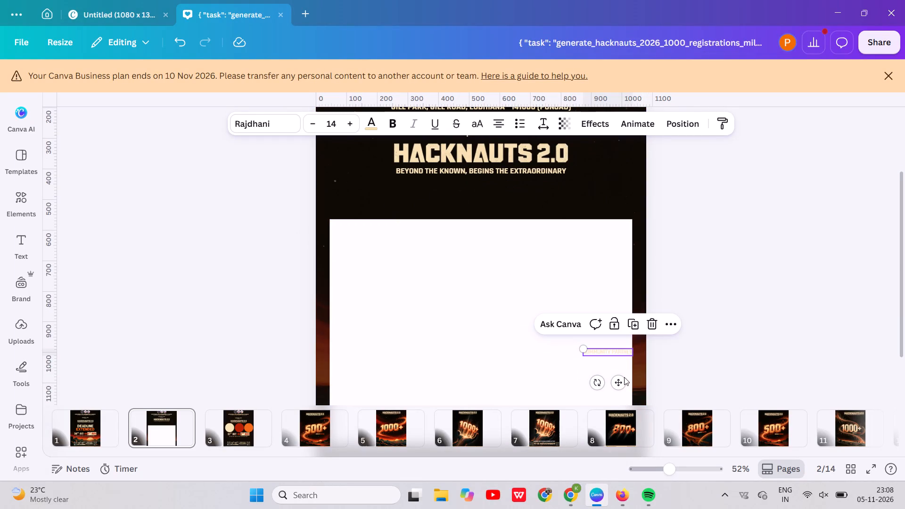
# Move the small "Community Partner" text up to the centre of the gap between the tagline and the white box.
pyautogui.moveTo(613, 351); pyautogui.dragTo(507, 252)
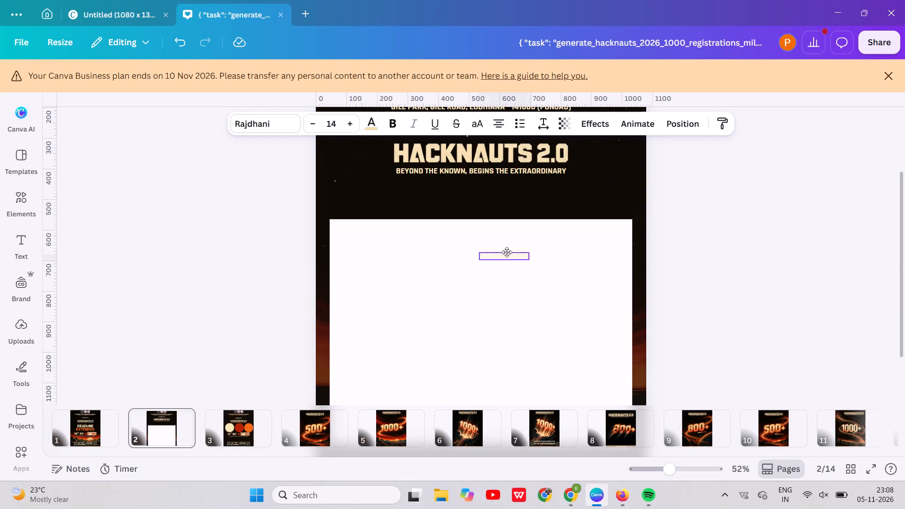
pyautogui.moveTo(507, 252); pyautogui.dragTo(480, 199)
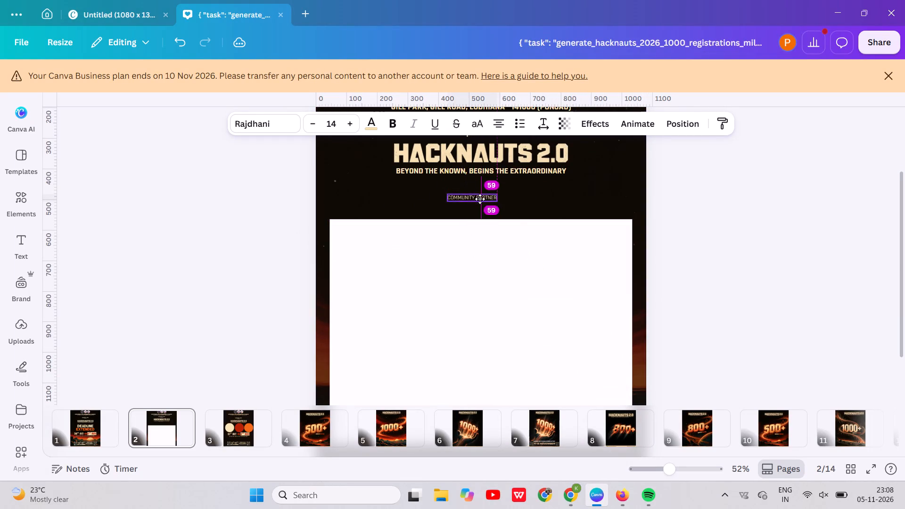
pyautogui.moveTo(480, 199); pyautogui.dragTo(480, 200)
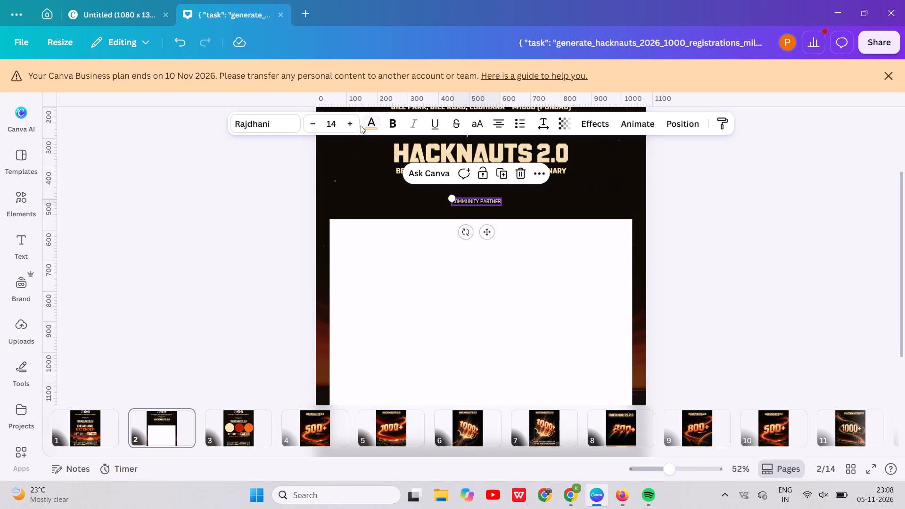
# Increase the font size of the "Community Partner" text to 25.
pyautogui.tripleClick(354, 123)
pyautogui.tripleClick(354, 123)
pyautogui.tripleClick(354, 123)
pyautogui.tripleClick(354, 123)
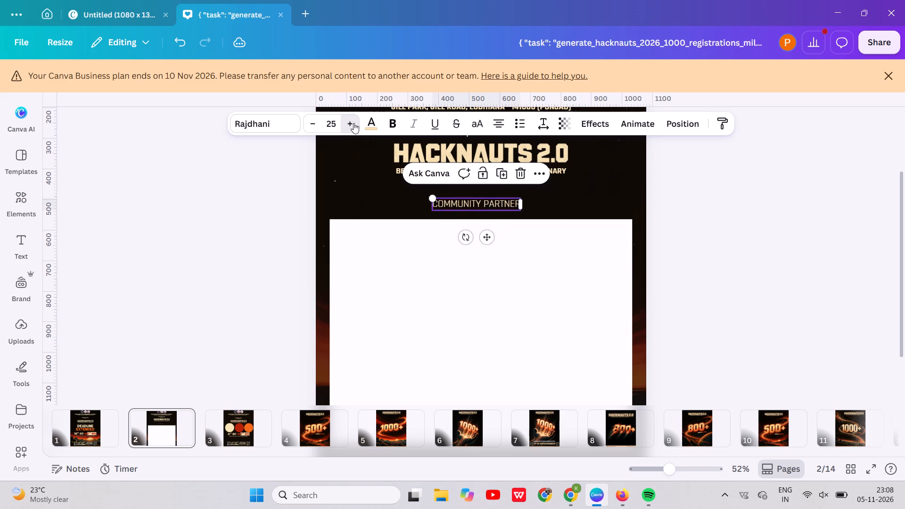
# Enlarge the "COMMUNITY PARTNER" text on page 2 to font size 51 and make it bold.
pyautogui.tripleClick(354, 123)
pyautogui.tripleClick(354, 123)
pyautogui.tripleClick(354, 123)
pyautogui.tripleClick(354, 123)
pyautogui.tripleClick(354, 123)
pyautogui.tripleClick(354, 123)
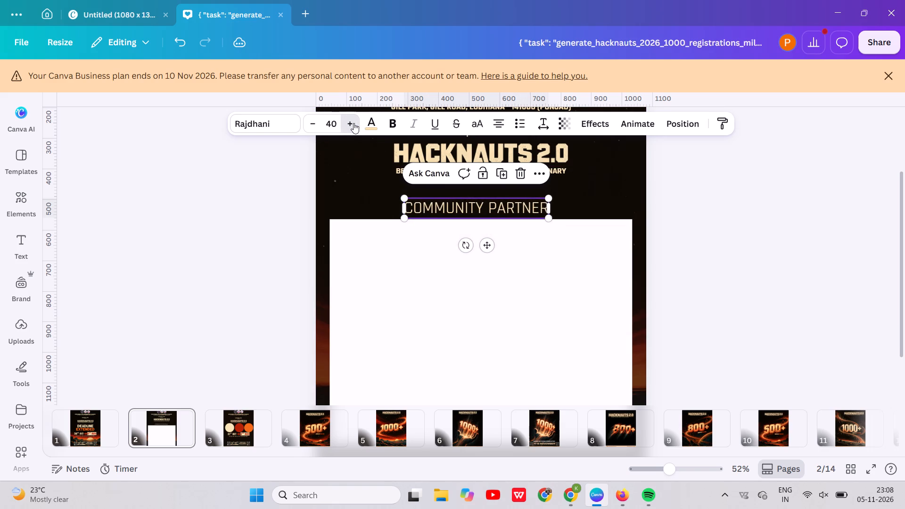
pyautogui.tripleClick(354, 123)
pyautogui.tripleClick(354, 123)
pyautogui.click(354, 123)
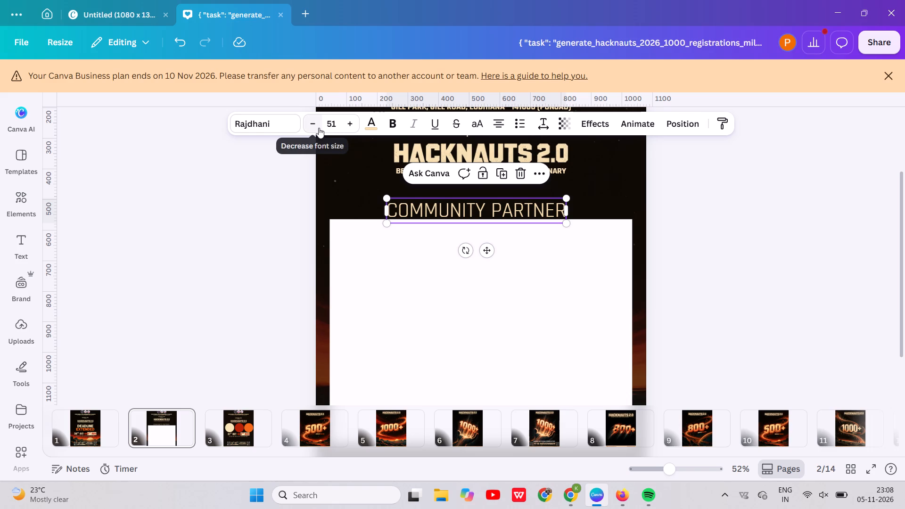
pyautogui.click(390, 121)
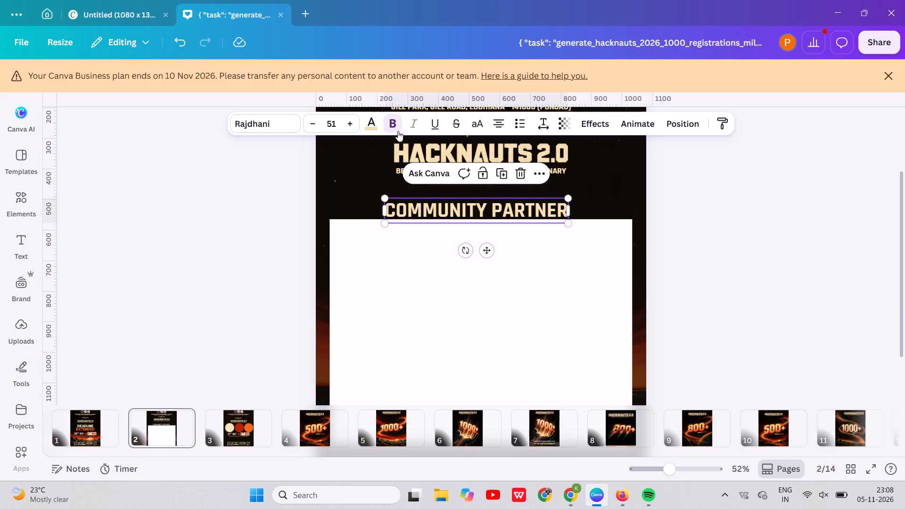
# Nudge the "COMMUNITY PARTNER" heading straight up until it sits clear above the white panel.
pyautogui.press('Up')
pyautogui.press('Up')
pyautogui.press('Up')
pyautogui.press('Up')
pyautogui.press('Up')
pyautogui.press('Up')
pyautogui.press('Up')
pyautogui.press('Up')
pyautogui.press('Up')
pyautogui.press('Up')
pyautogui.press('Up')
pyautogui.press('Up')
pyautogui.press('Up')
pyautogui.press('Up')
pyautogui.press('Up')
pyautogui.press('Up')
pyautogui.press('Up')
pyautogui.press('Up')
pyautogui.press('Up')
pyautogui.press('Up')
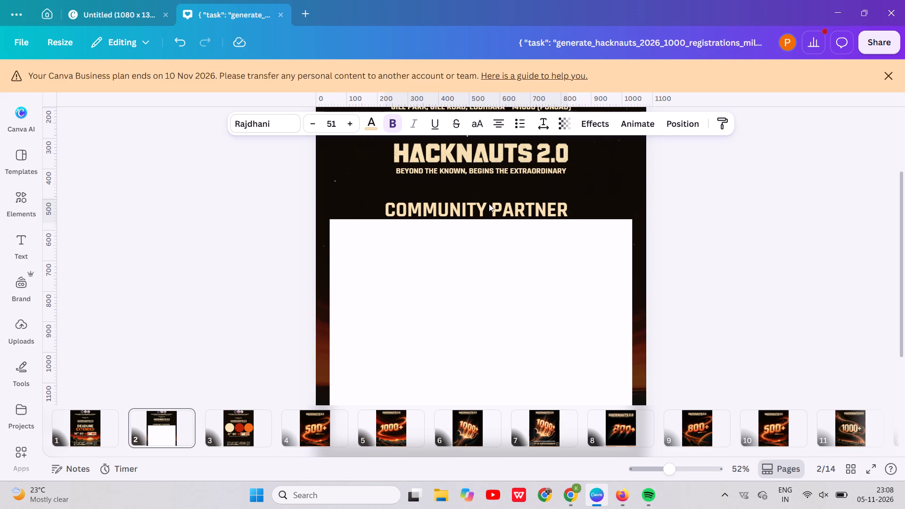
# Recolour the "COMMUNITY PARTNER" heading in the vivid red text colour #b92207.
pyautogui.click(369, 133)
pyautogui.click(107, 246)
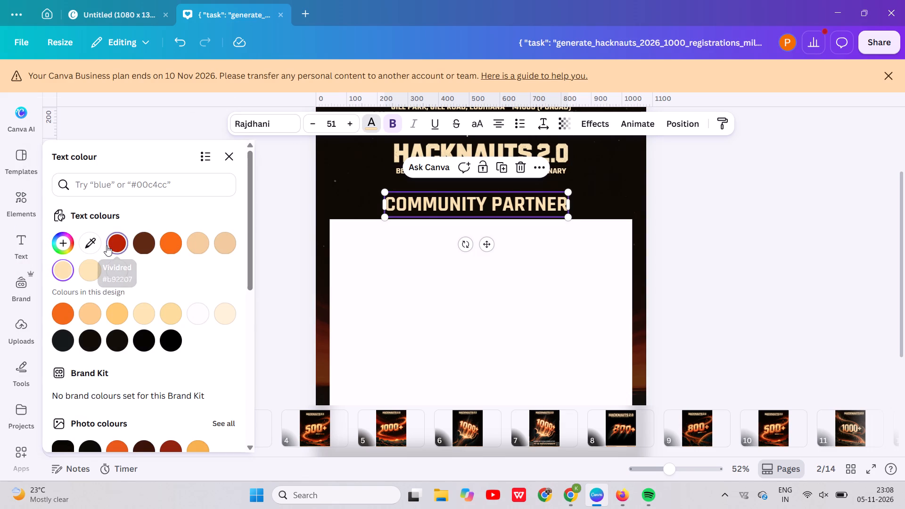
pyautogui.click(732, 215)
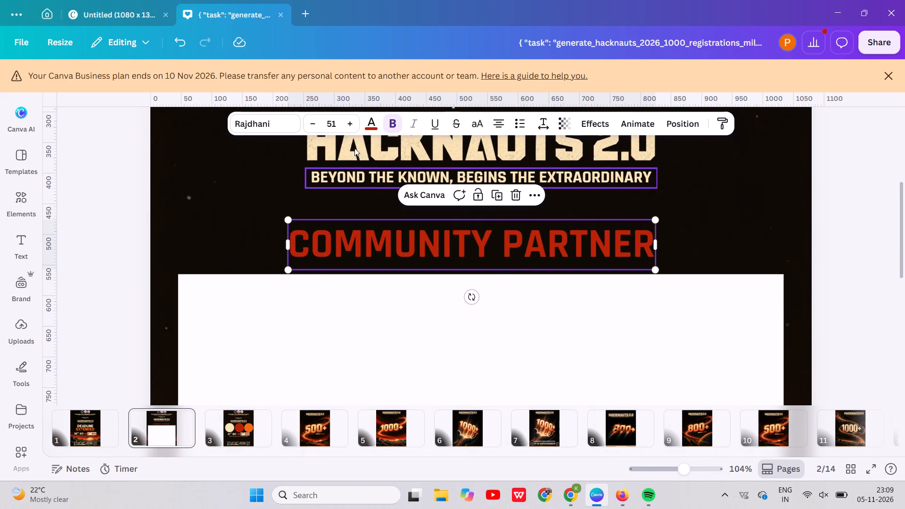
# Increase the "COMMUNITY PARTNER" heading's font size to 60.
pyautogui.tripleClick(350, 128)
pyautogui.tripleClick(350, 128)
pyautogui.tripleClick(350, 128)
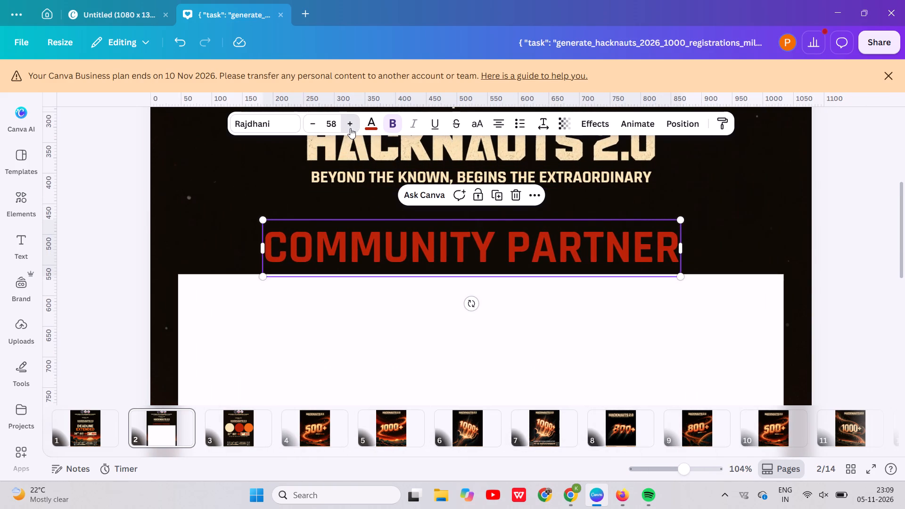
# Shift the "COMMUNITY PARTNER" heading slightly up off the white panel and centre it horizontally on the page.
pyautogui.moveTo(452, 235); pyautogui.dragTo(452, 232)
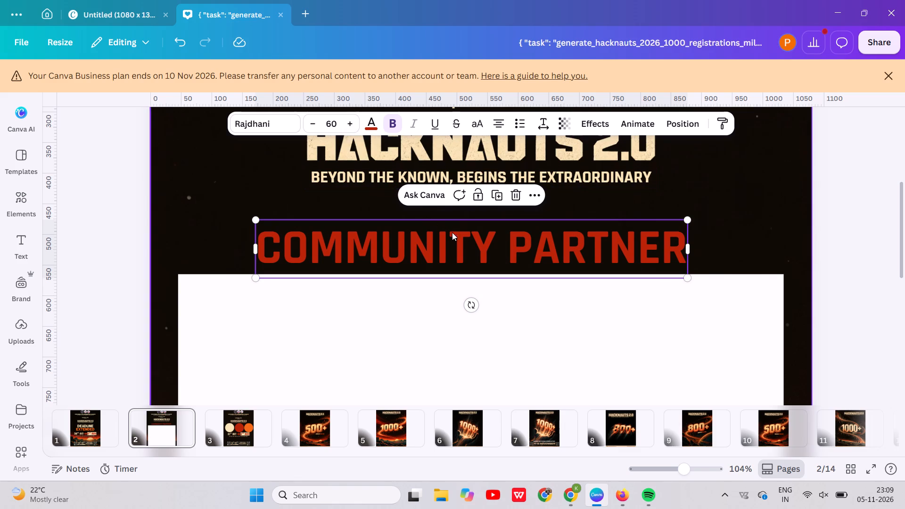
pyautogui.moveTo(452, 232); pyautogui.dragTo(456, 229)
pyautogui.rightClick(456, 229)
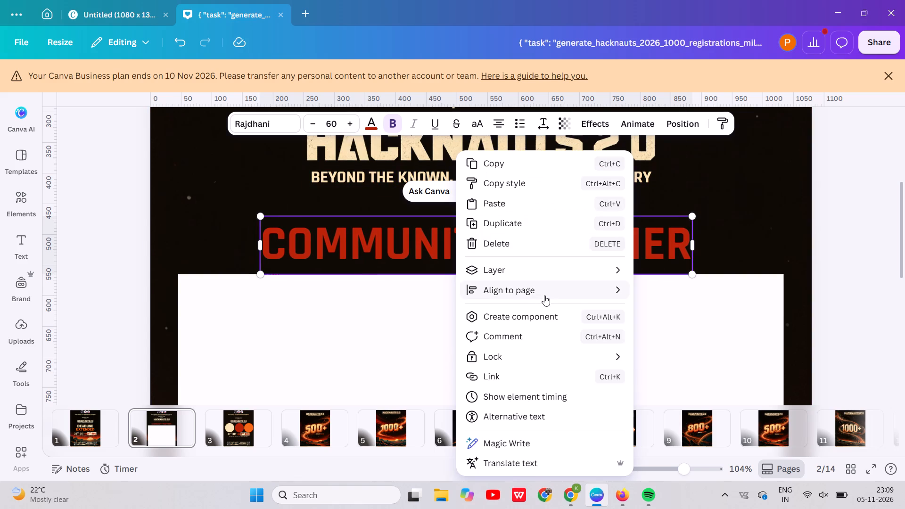
pyautogui.click(544, 296)
pyautogui.click(661, 312)
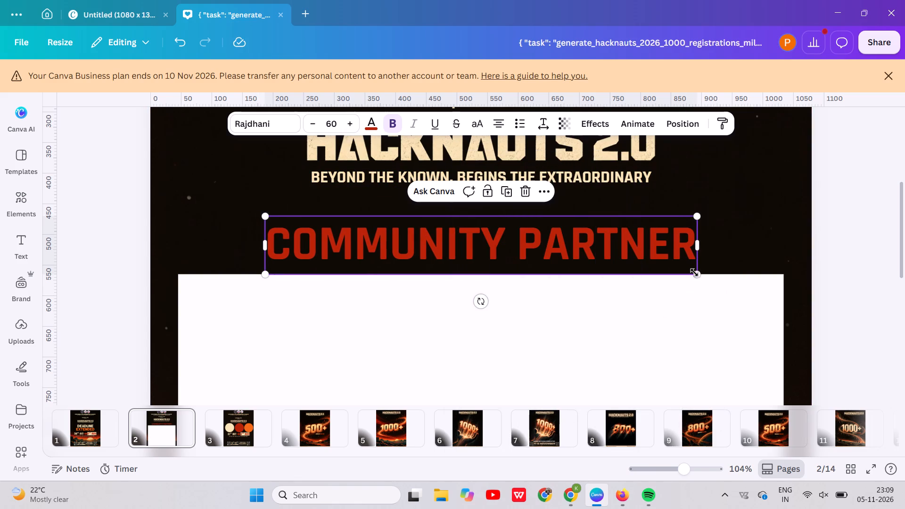
pyautogui.click(694, 272)
pyautogui.click(663, 314)
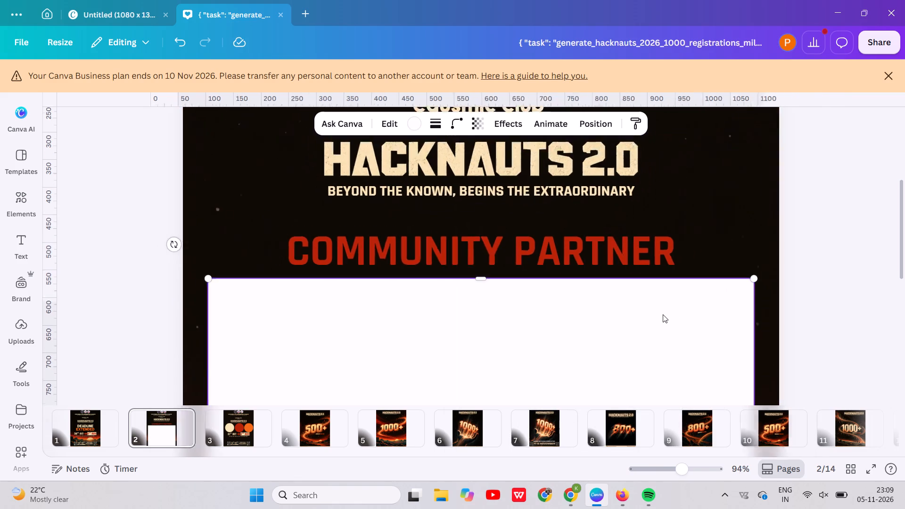
# Switch to the Community Partner Posters design in Chrome and copy the acm logo from page 1, followed by page 2's Google Developer Group Jalandhar logo.
pyautogui.scroll(-1, 663, 314)
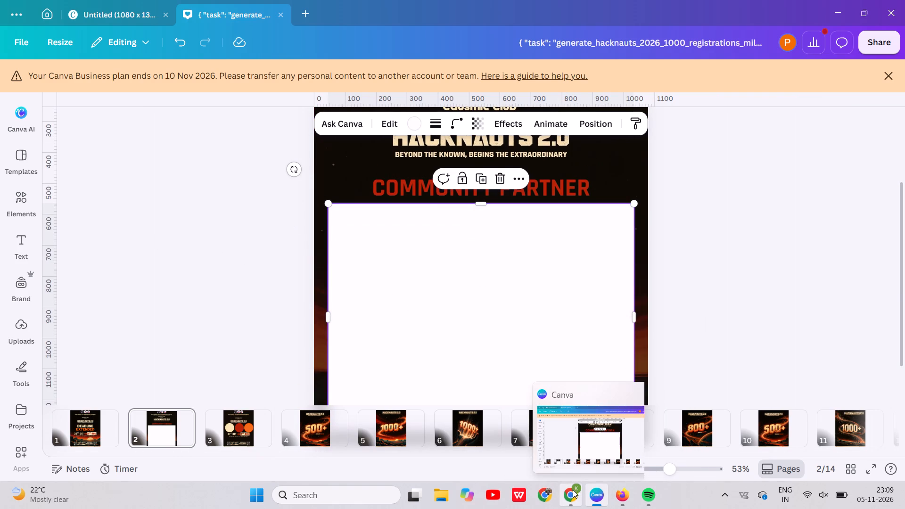
pyautogui.click(574, 461)
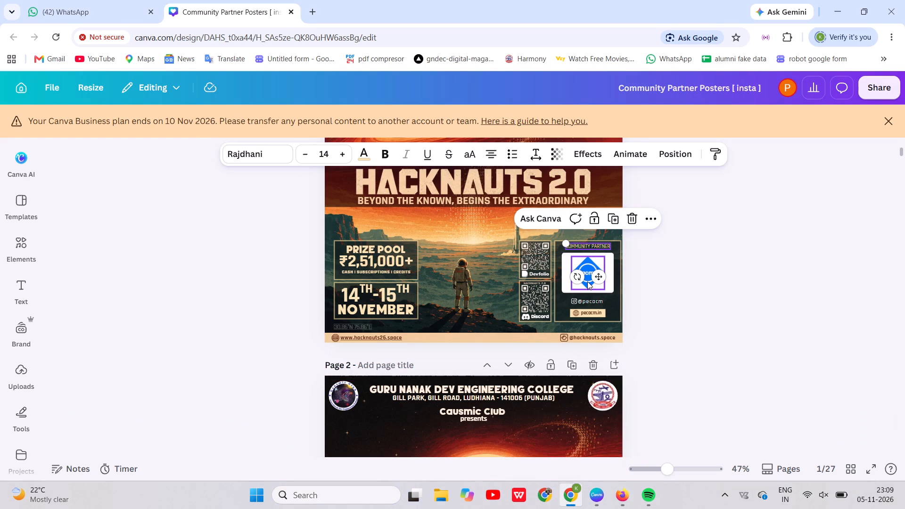
pyautogui.click(587, 283)
pyautogui.hotkey('ctrl', 'c')
pyautogui.scroll(-1, 578, 308)
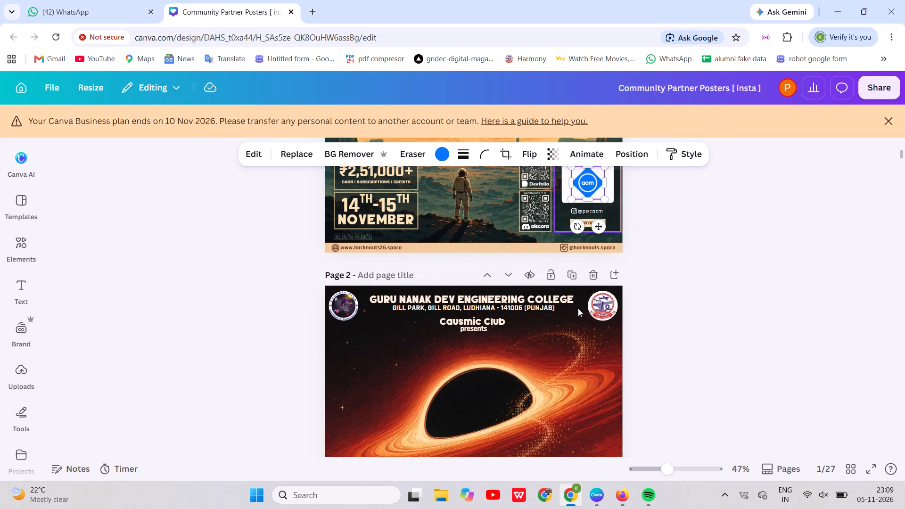
pyautogui.scroll(-3, 578, 308)
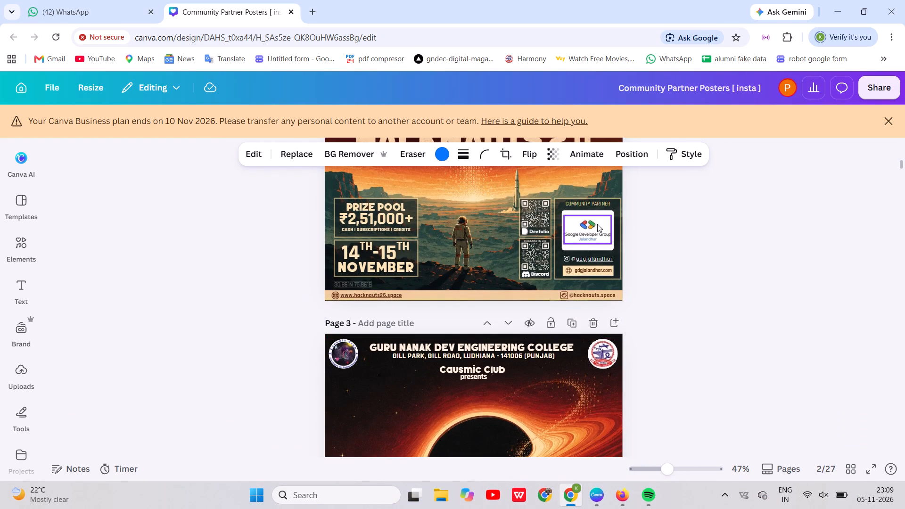
pyautogui.click(611, 231)
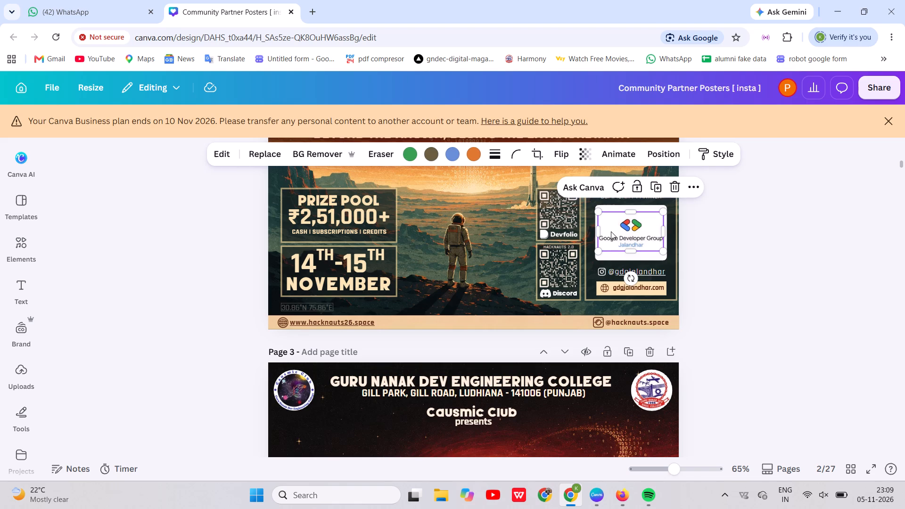
pyautogui.hotkey('ctrl', 'c')
# Copy the Ascent Circle logo from page 3, followed by the CU Content logo from page 4.
pyautogui.scroll(-5, 611, 251)
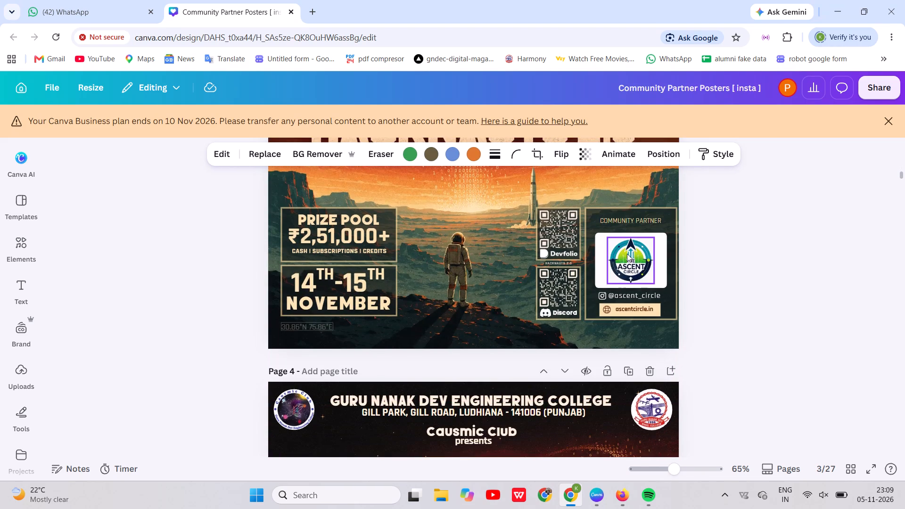
pyautogui.click(627, 254)
pyautogui.hotkey('ctrl', 'c')
pyautogui.scroll(-1, 615, 320)
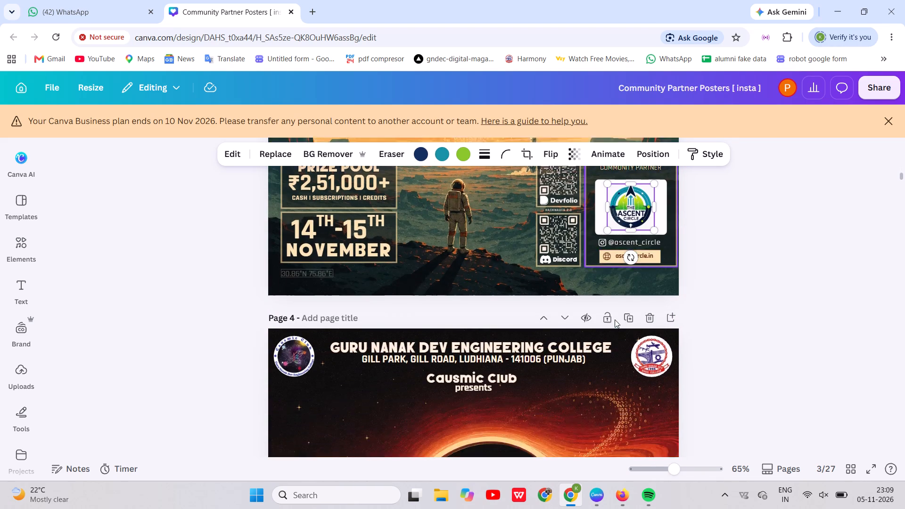
pyautogui.scroll(-4, 615, 320)
pyautogui.click(634, 247)
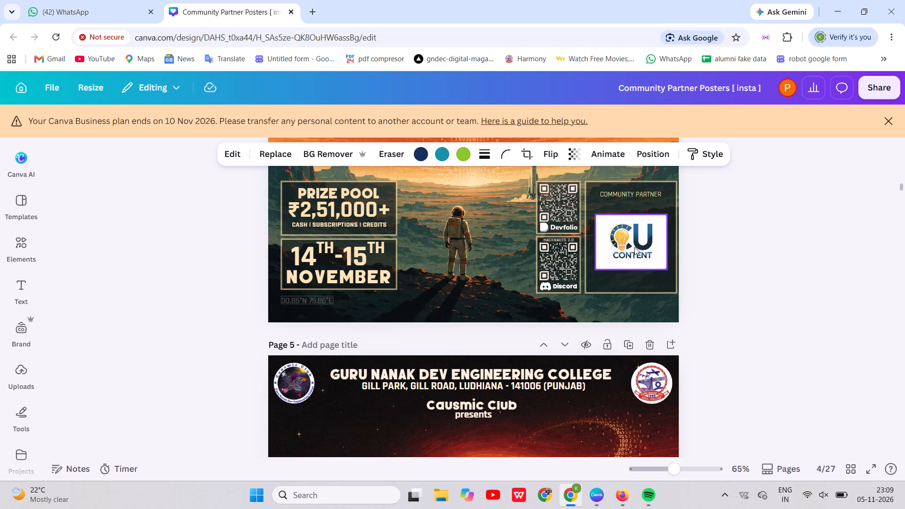
pyautogui.hotkey('ctrl', 'c')
# Copy the WAMpire Slayers logo from page 5, followed by the CU Updates logo from page 6.
pyautogui.scroll(-1, 621, 279)
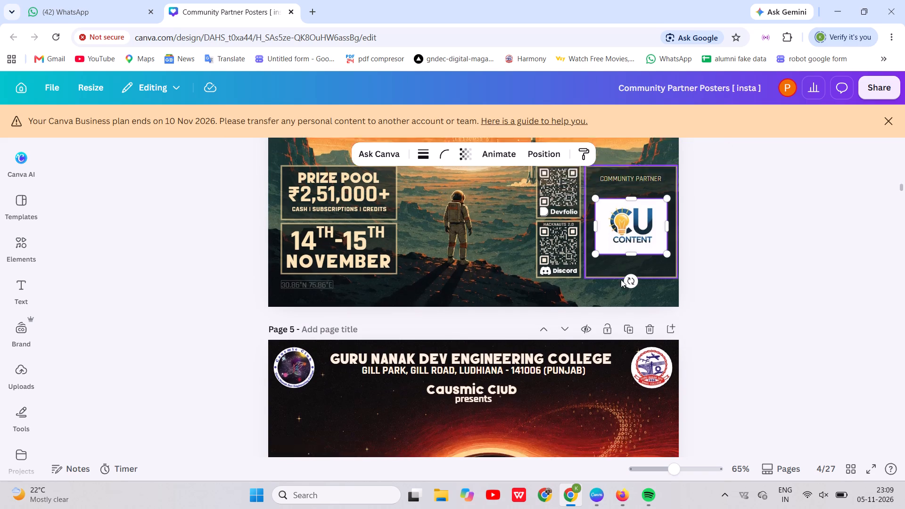
pyautogui.scroll(-3, 621, 279)
pyautogui.click(629, 343)
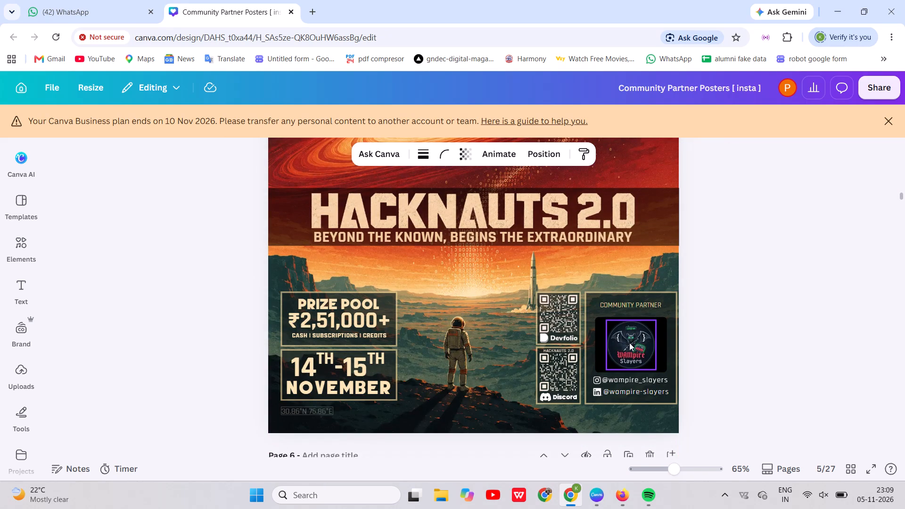
pyautogui.hotkey('ctrl', 'c')
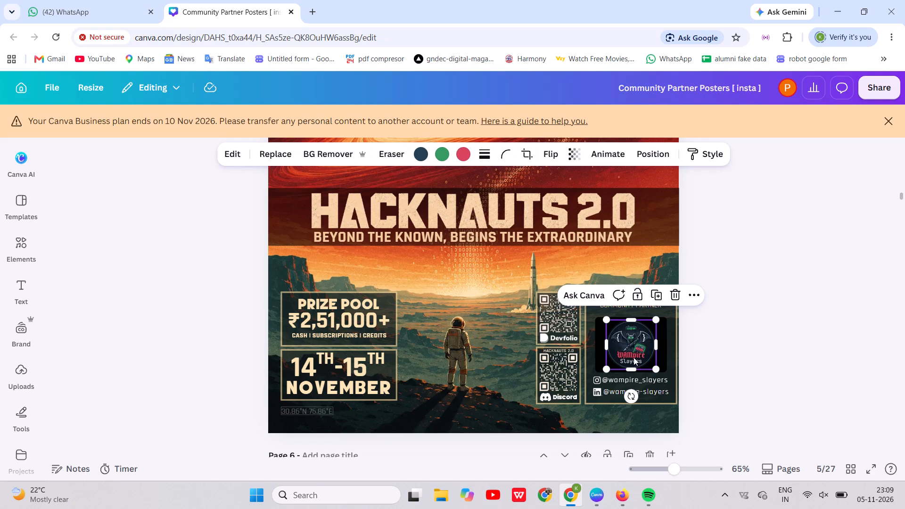
pyautogui.scroll(-4, 641, 377)
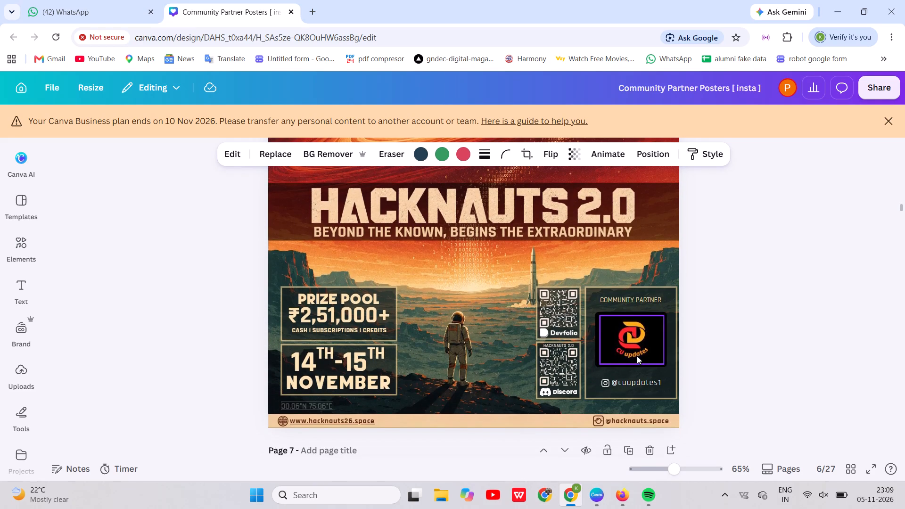
pyautogui.click(637, 356)
pyautogui.hotkey('ctrl', 'c')
# Copy the Yantrakart logo from the community partner box on page 7.
pyautogui.scroll(-2, 637, 356)
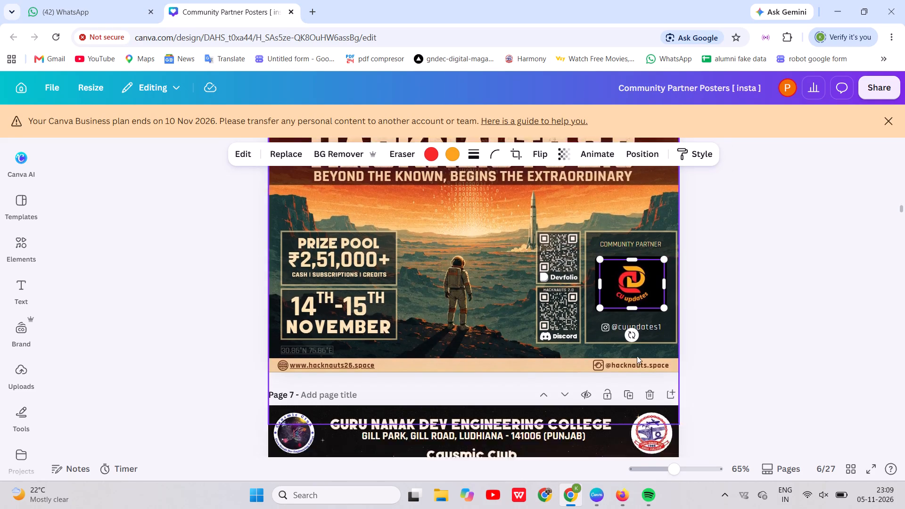
pyautogui.scroll(-2, 637, 356)
pyautogui.click(634, 326)
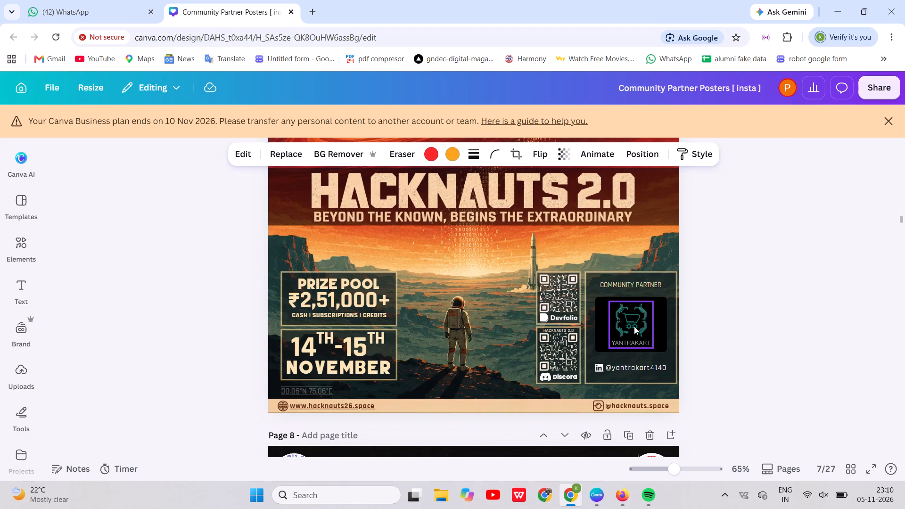
pyautogui.hotkey('ctrl', 'c')
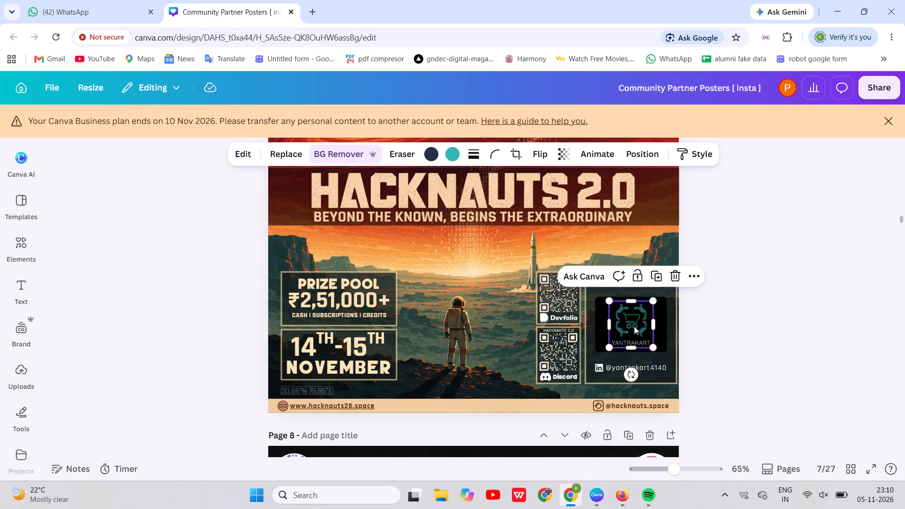
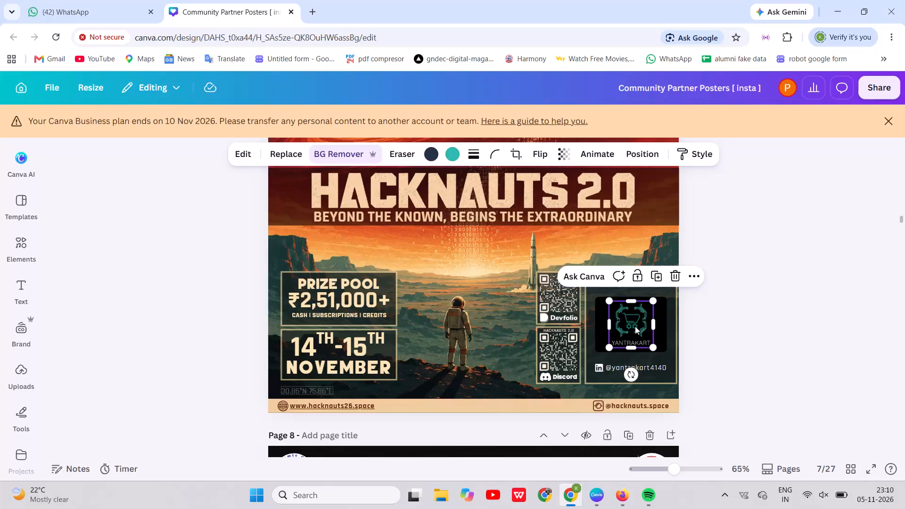
# Copy the Yantrakart logo from the community partner box on page 7 again.
pyautogui.click(719, 338)
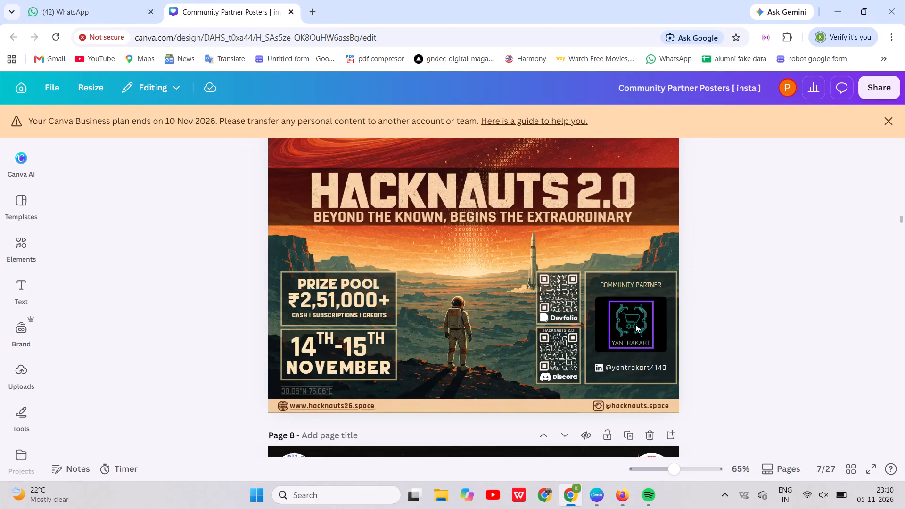
pyautogui.click(633, 324)
pyautogui.hotkey('ctrl', 'c')
pyautogui.scroll(-2, 633, 324)
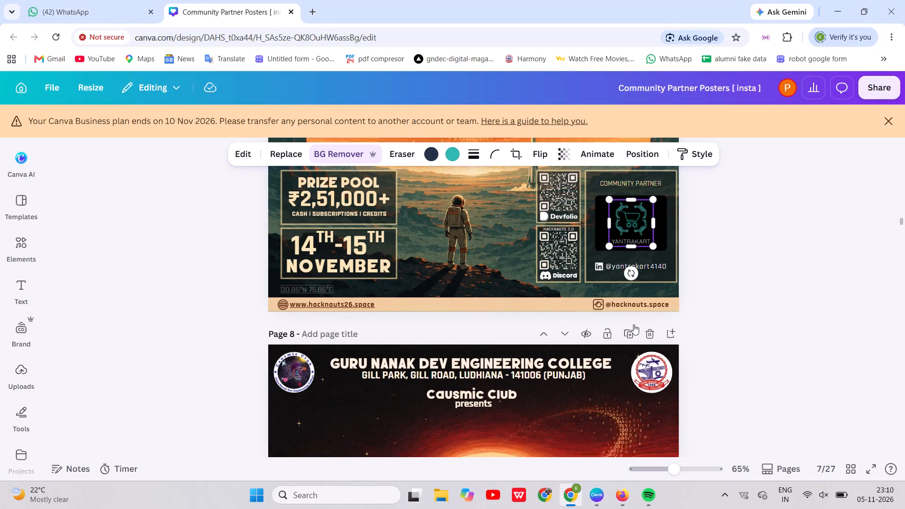
pyautogui.scroll(-4, 633, 324)
pyautogui.scroll(1, 633, 324)
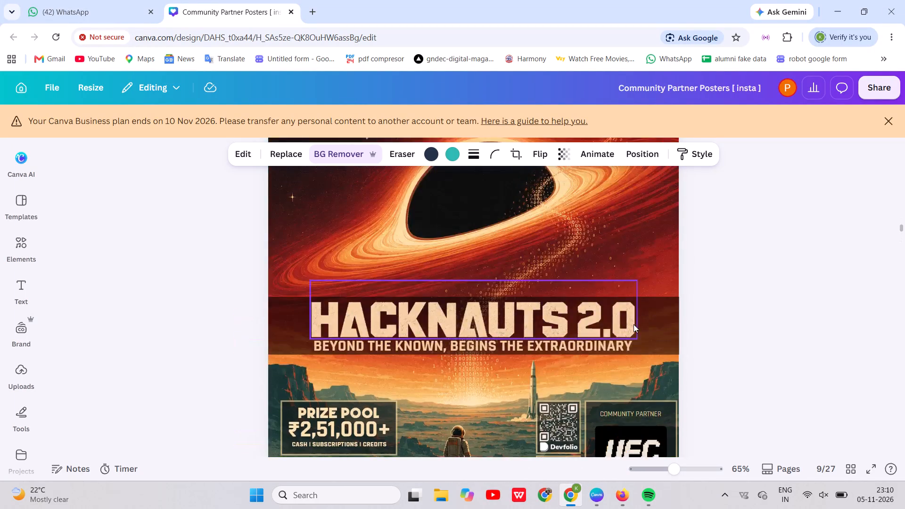
pyautogui.scroll(1, 633, 324)
pyautogui.scroll(-1, 633, 324)
pyautogui.click(751, 324)
# Copy the UFC logo from the community partner box on page 8.
pyautogui.scroll(-2, 751, 324)
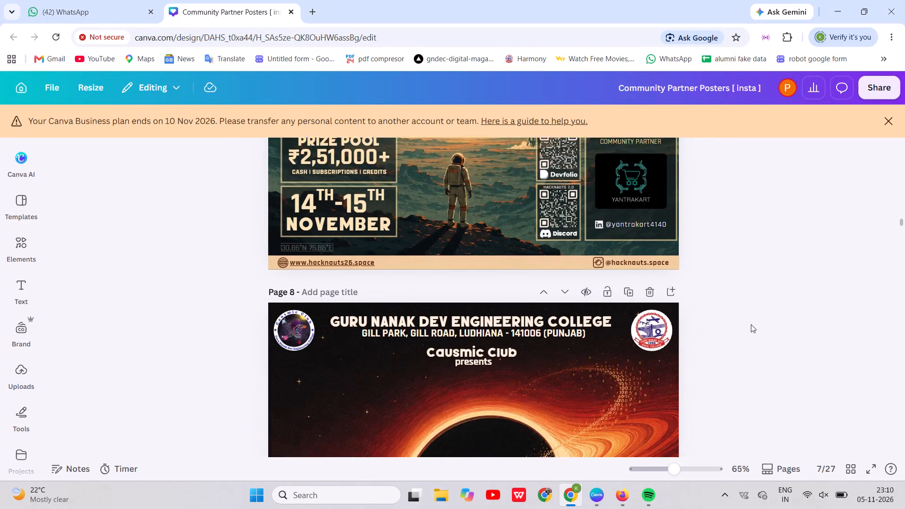
pyautogui.scroll(-5, 751, 324)
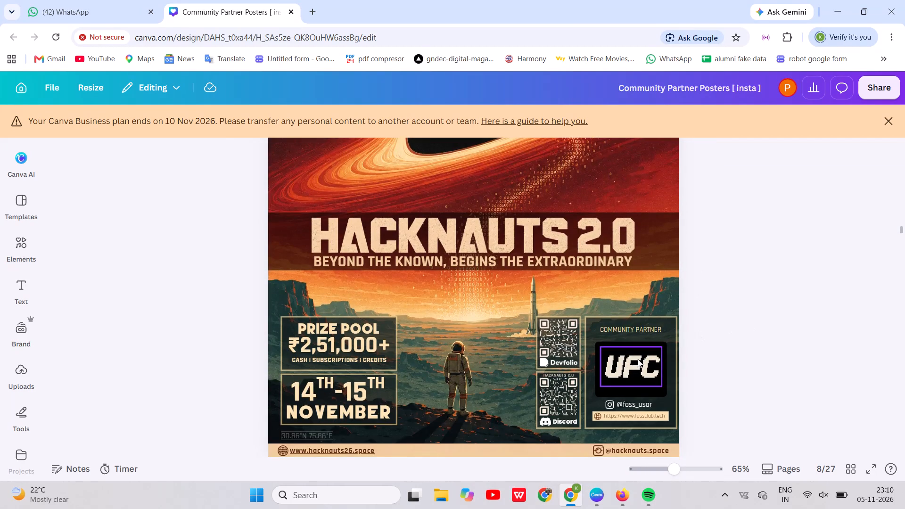
pyautogui.click(634, 363)
pyautogui.hotkey('ctrl', 'c')
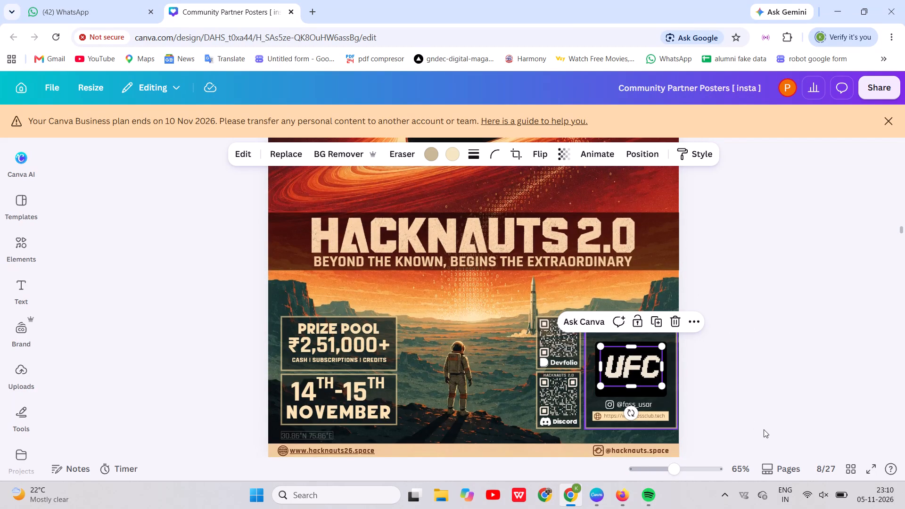
pyautogui.click(764, 429)
# Copy the round ISTE logo from inside the grouped community partner image on page 9.
pyautogui.scroll(-4, 764, 429)
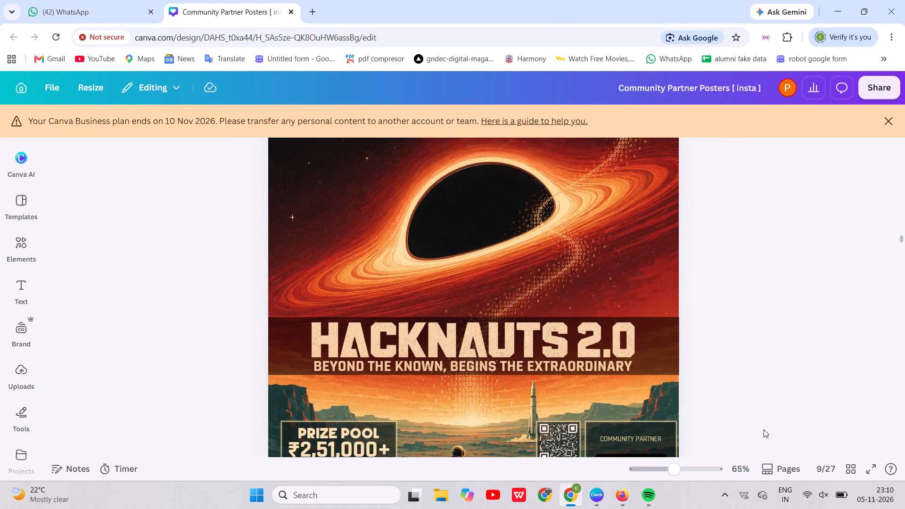
pyautogui.scroll(-1, 690, 420)
pyautogui.click(638, 396)
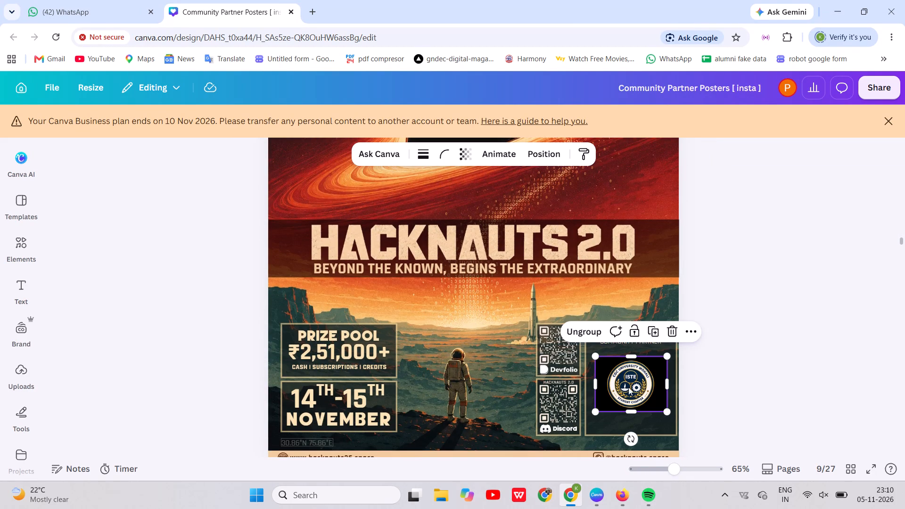
pyautogui.click(626, 386)
pyautogui.hotkey('ctrl', 'c')
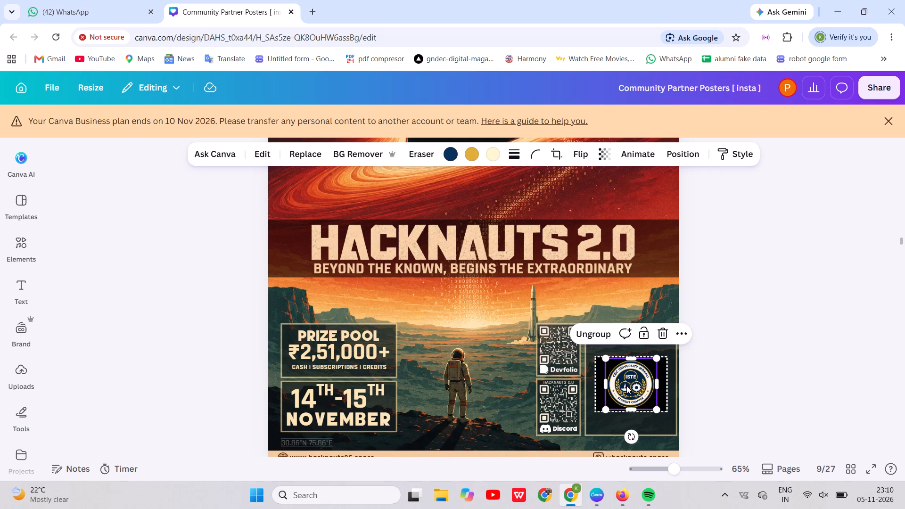
pyautogui.click(752, 408)
# Copy the Techverse Club logo from the community partner box on page 10.
pyautogui.scroll(-4, 752, 408)
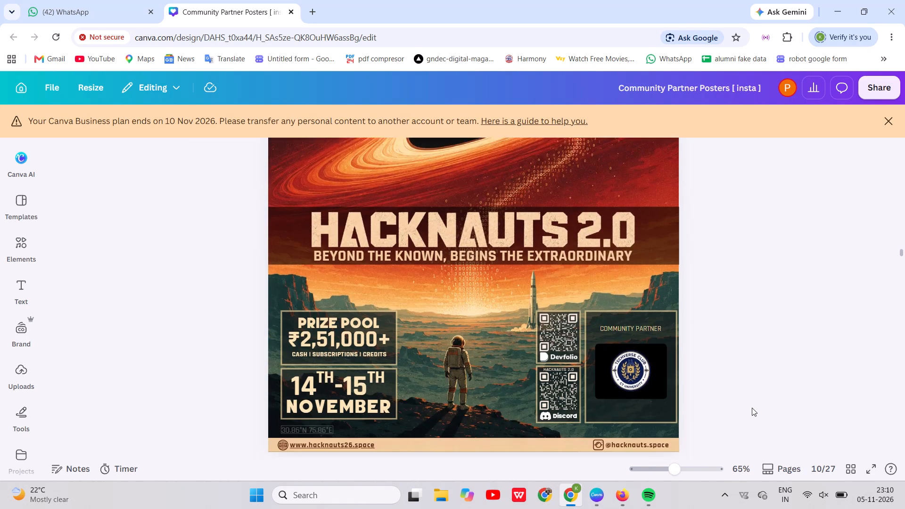
pyautogui.scroll(-2, 752, 408)
pyautogui.click(631, 354)
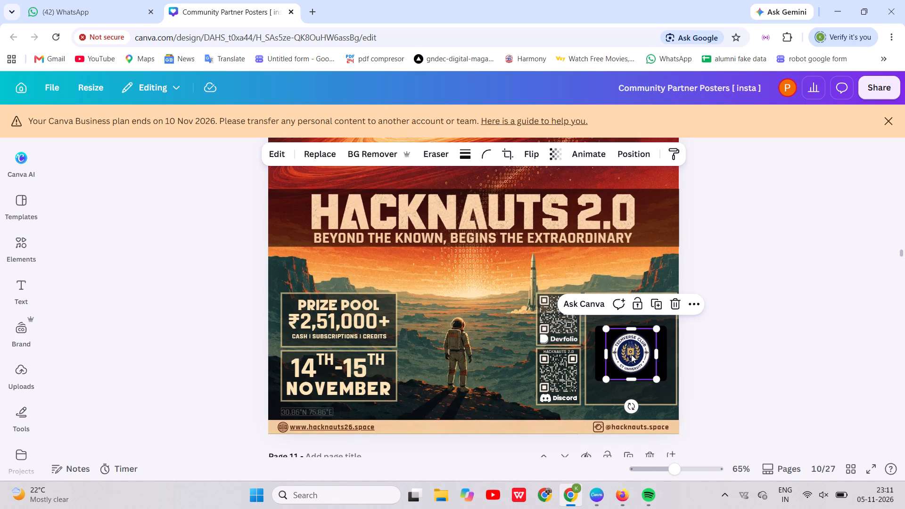
pyautogui.hotkey('ctrl', 'c')
pyautogui.click(717, 378)
# Copy the EventDevX logo from the community partner box on page 11.
pyautogui.scroll(-1, 717, 378)
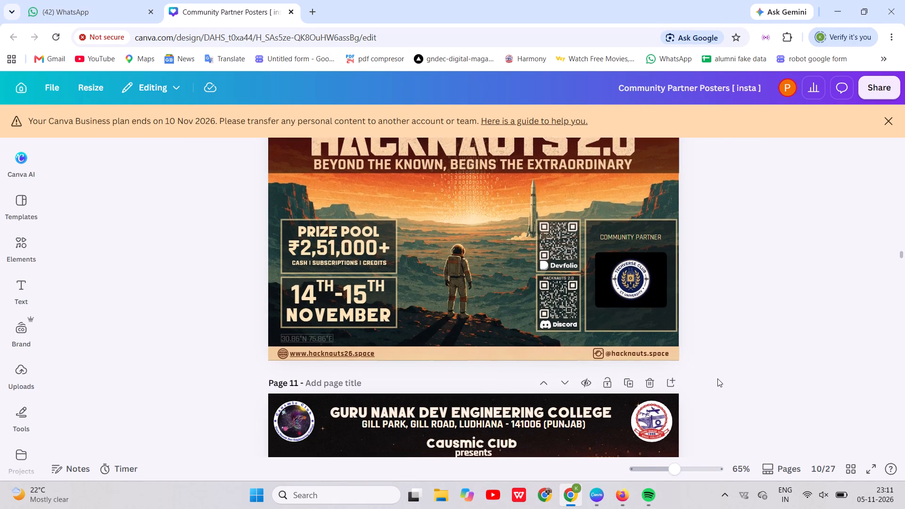
pyautogui.scroll(-5, 717, 378)
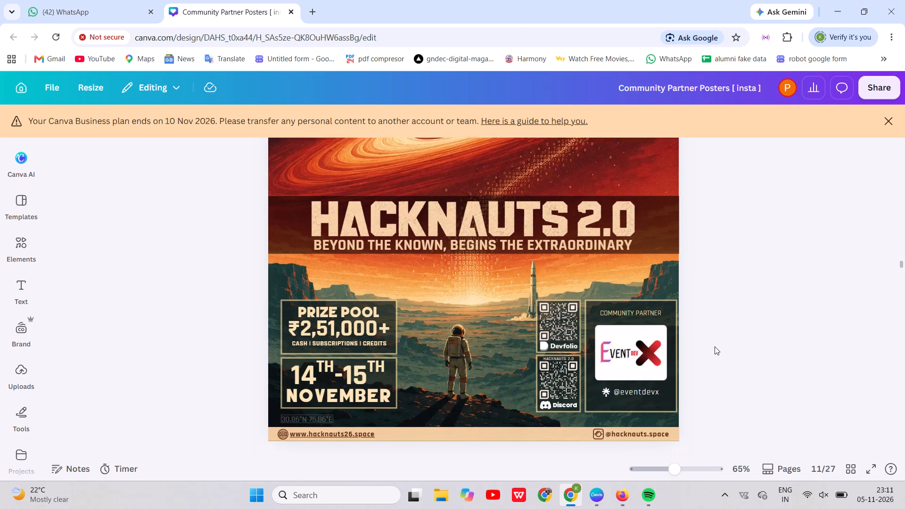
pyautogui.click(619, 302)
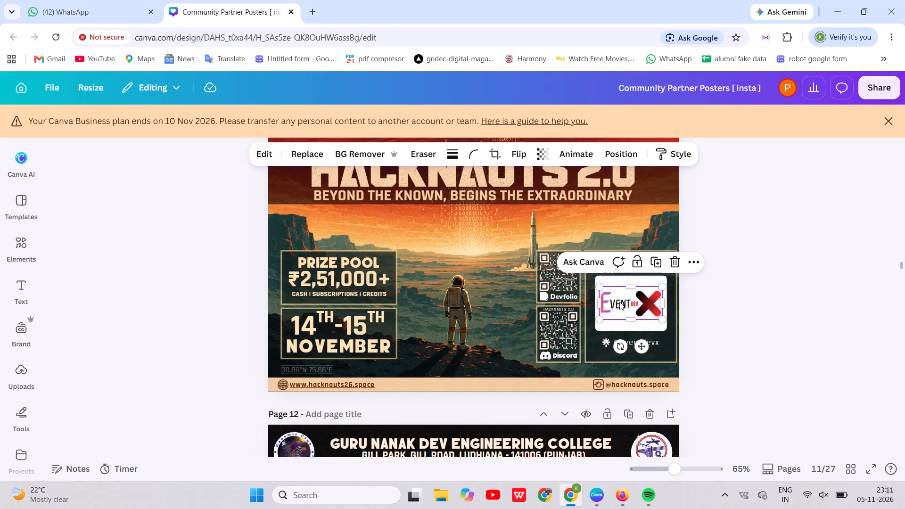
pyautogui.hotkey('ctrl', 'c')
pyautogui.click(716, 318)
# Copy the IEEE CTSoc logo from the community partner box on page 12.
pyautogui.scroll(-3, 716, 318)
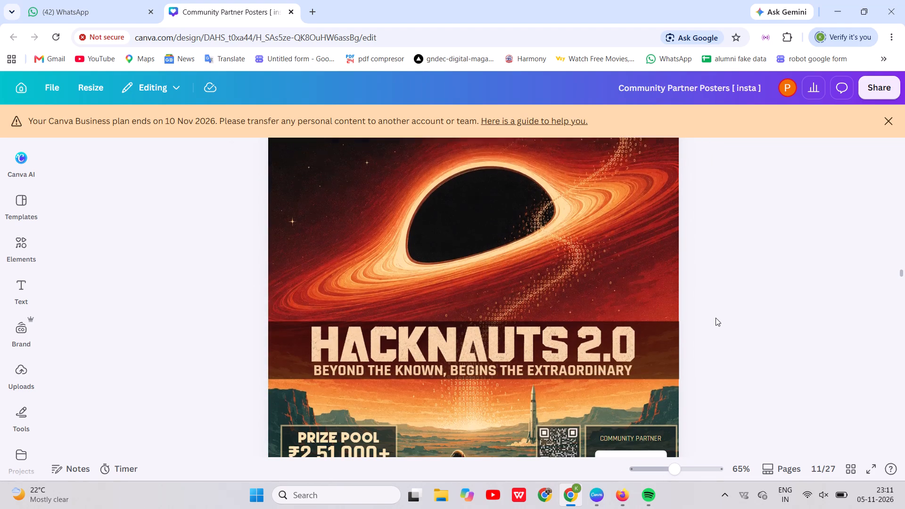
pyautogui.scroll(-3, 716, 318)
pyautogui.click(639, 406)
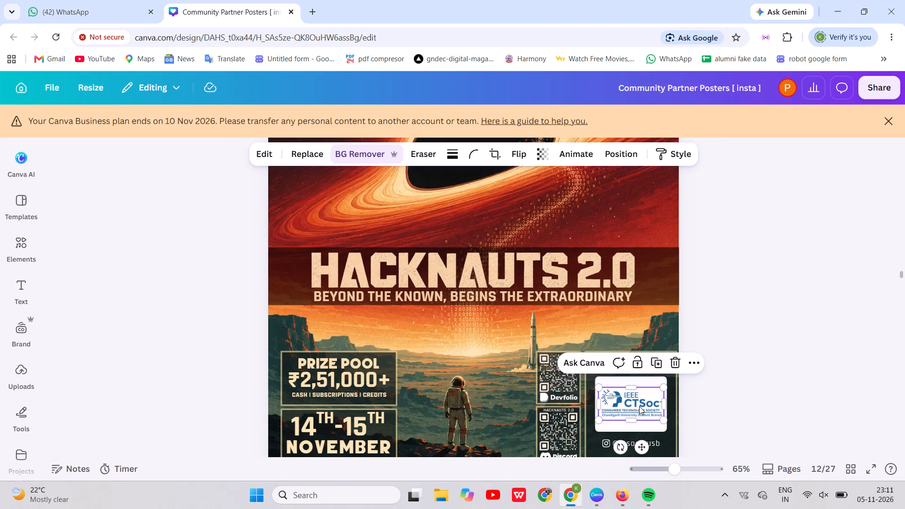
pyautogui.hotkey('ctrl', 'c')
pyautogui.click(740, 402)
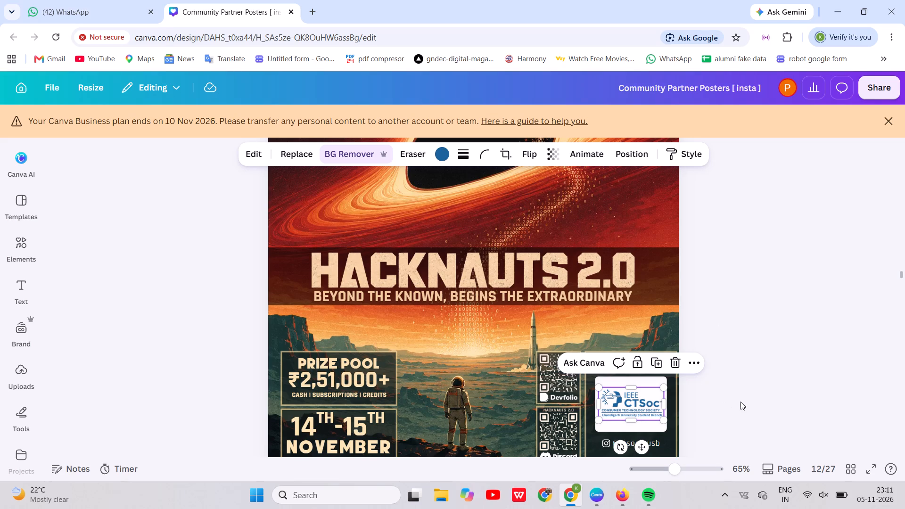
# Copy the Happiness Club logo from the community partner box on page 13.
pyautogui.scroll(-2, 740, 402)
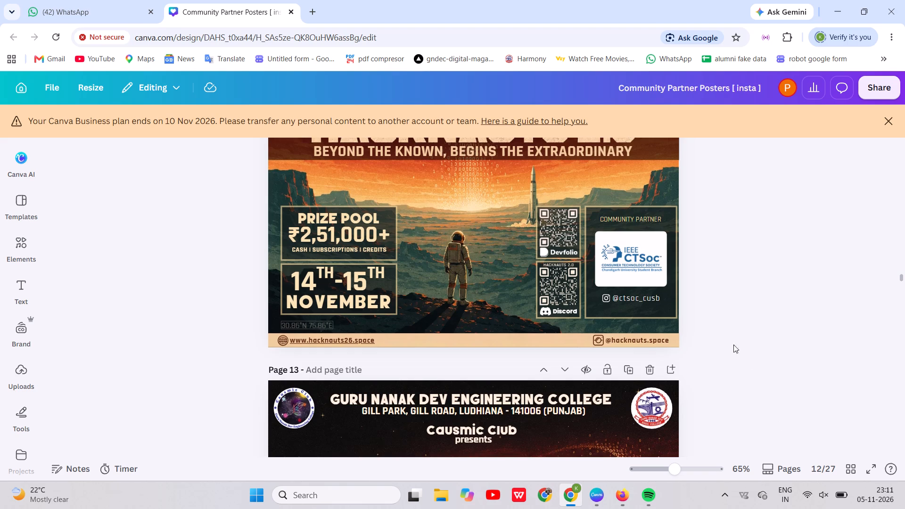
pyautogui.scroll(-3, 682, 303)
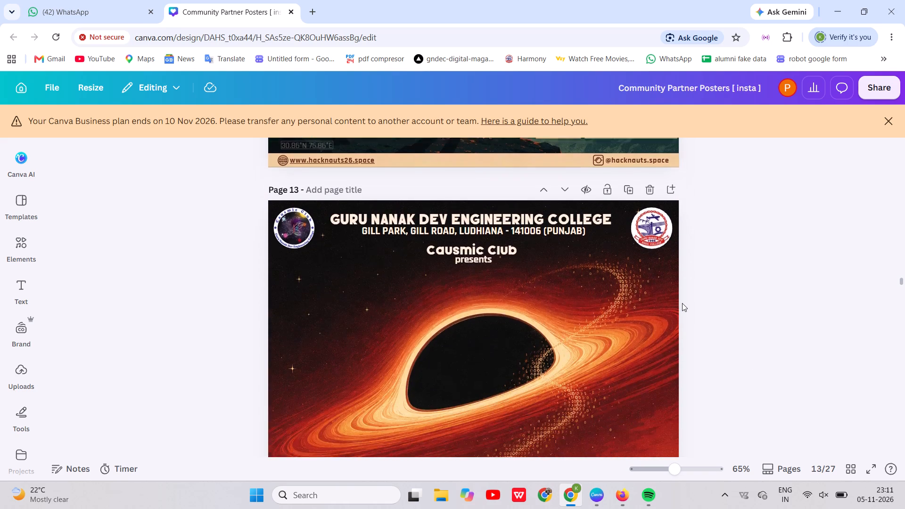
pyautogui.scroll(-2, 682, 303)
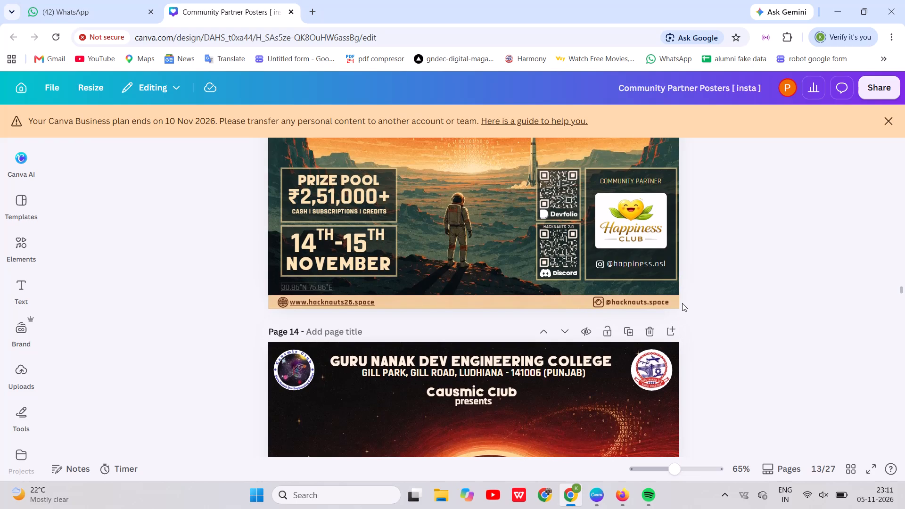
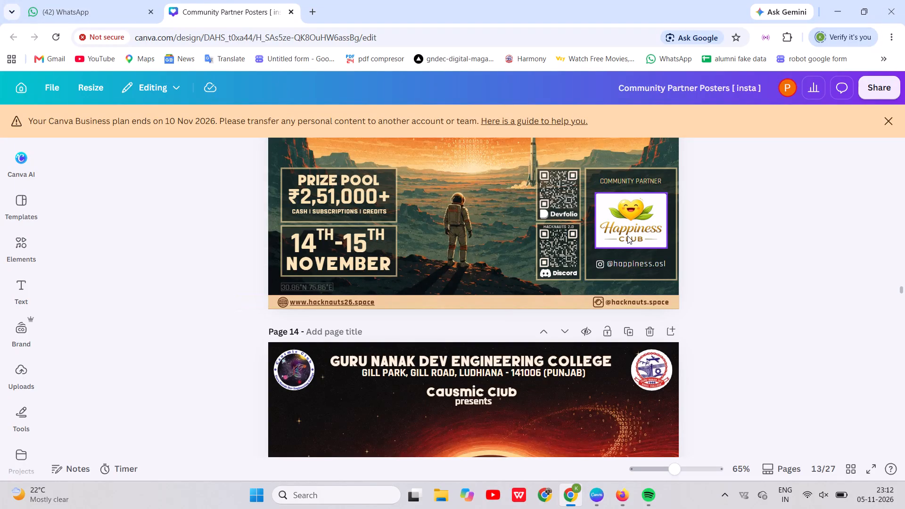
# Copy the Happiness Club logo from the community partner box on page 13.
pyautogui.click(627, 235)
pyautogui.hotkey('ctrl', 'c')
# Copy the Google Developer Group logo from the community partner box on page 14.
pyautogui.scroll(-1, 627, 235)
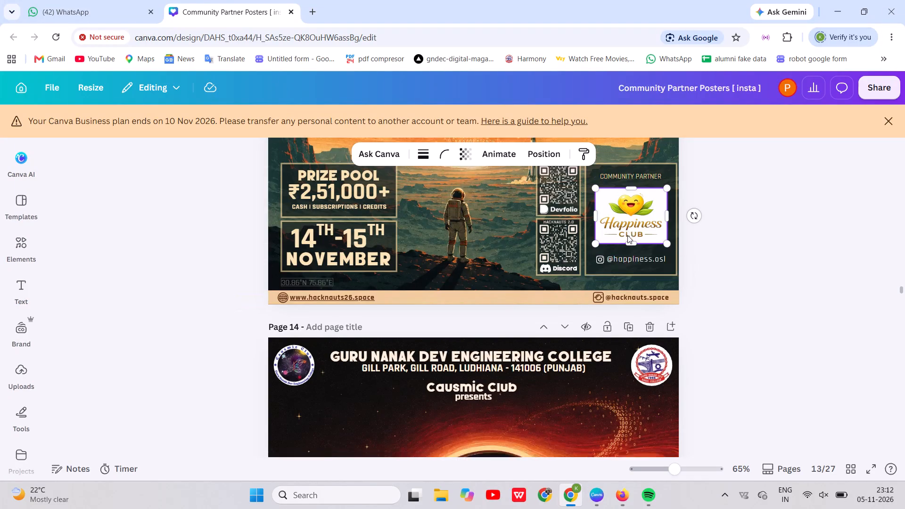
pyautogui.scroll(-2, 627, 235)
pyautogui.click(621, 376)
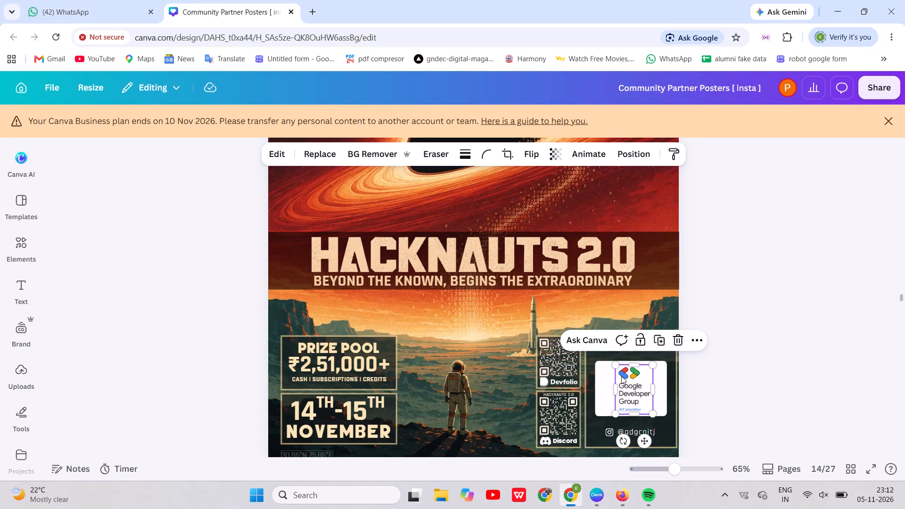
pyautogui.hotkey('ctrl', 'c')
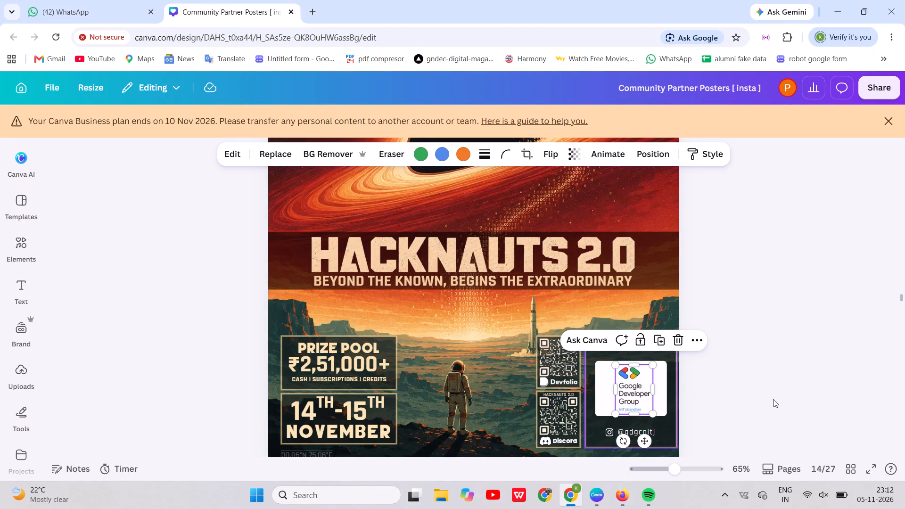
pyautogui.click(773, 399)
# Copy the Apogee logo from the community partner box on page 15.
pyautogui.scroll(-5, 773, 399)
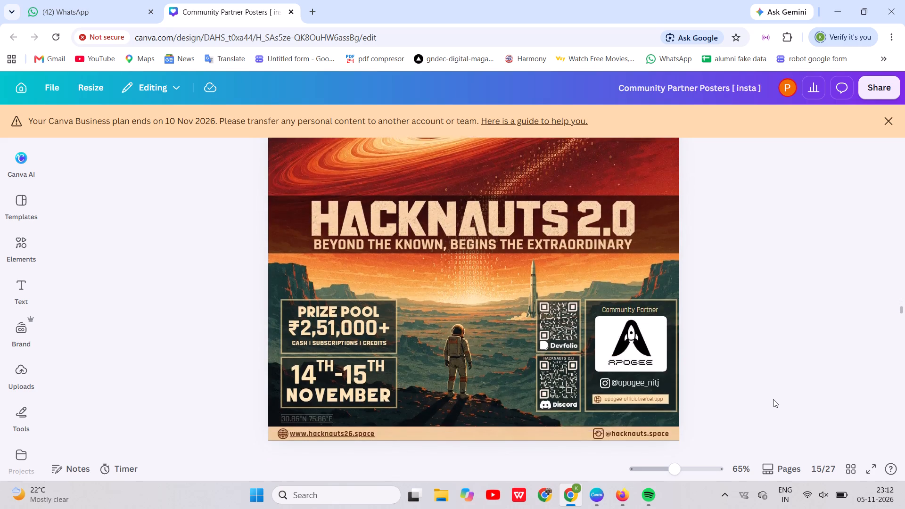
pyautogui.scroll(-2, 773, 399)
pyautogui.click(629, 244)
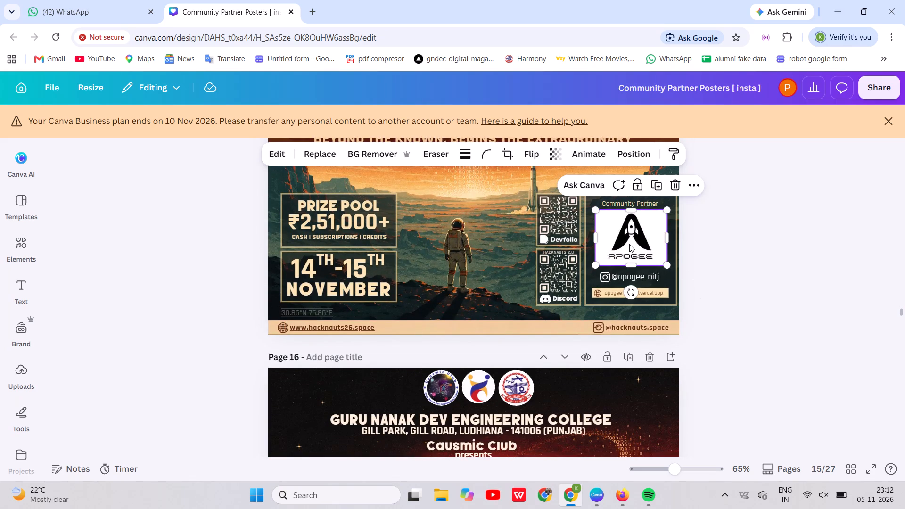
pyautogui.click(629, 244)
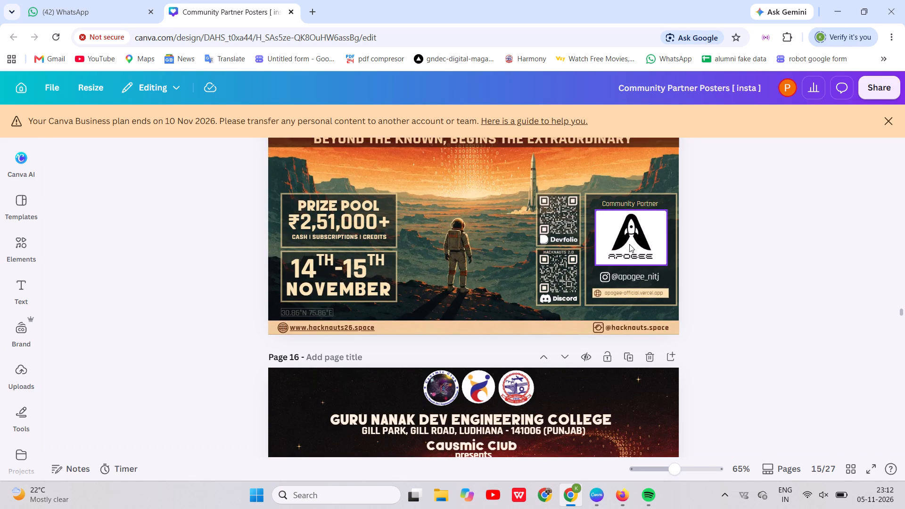
pyautogui.click(737, 286)
pyautogui.click(642, 246)
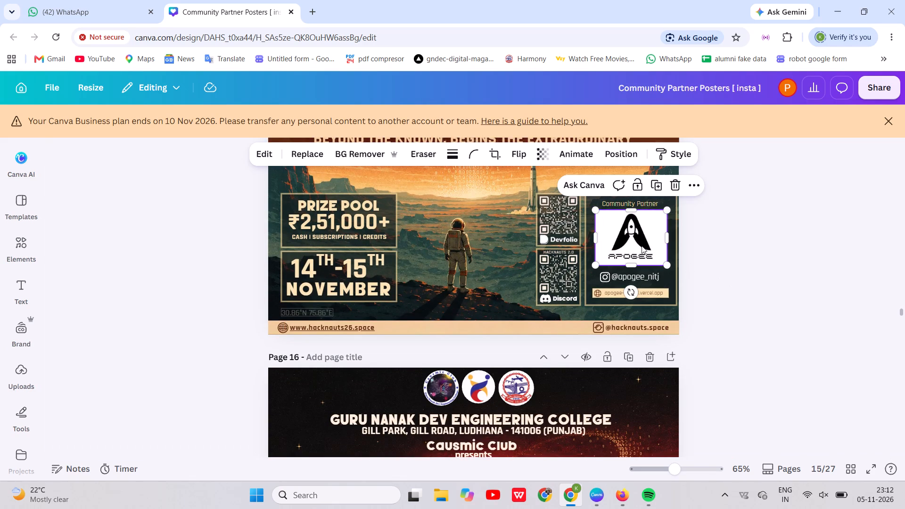
pyautogui.hotkey('ctrl', 'c')
# Switch to the Canva desktop app and paste the ACM logo from the clipboard history onto the poster's white panel.
pyautogui.scroll(-7, 738, 277)
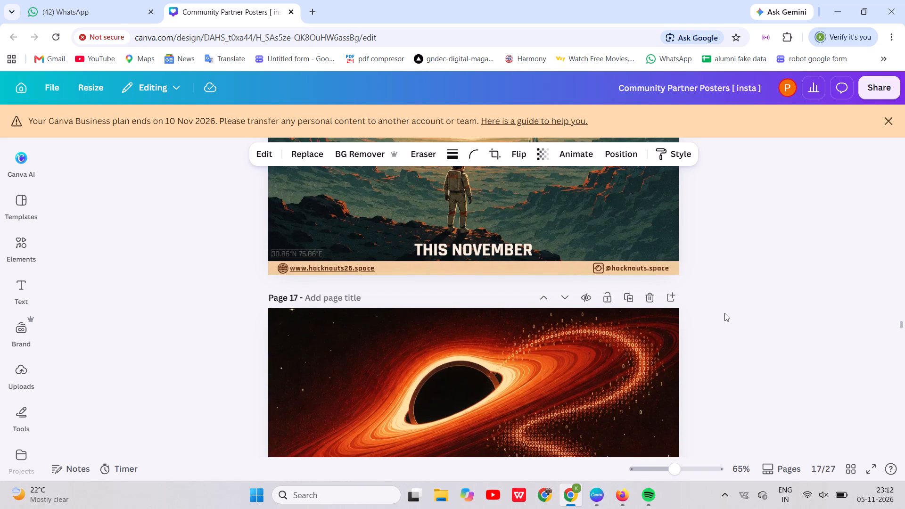
pyautogui.scroll(-5, 724, 313)
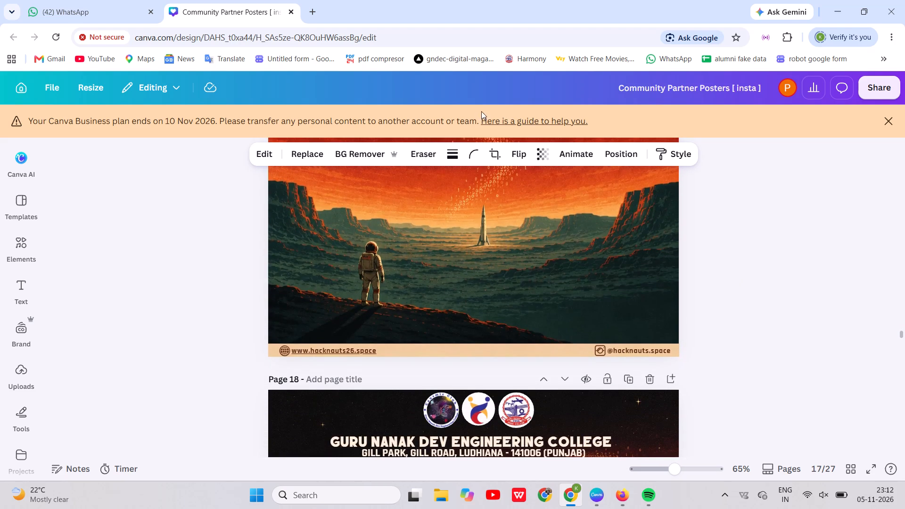
pyautogui.click(592, 495)
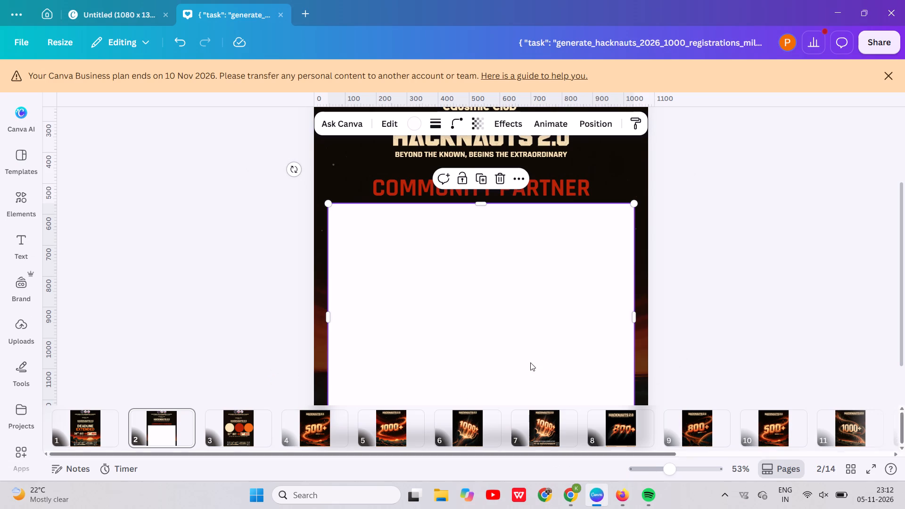
pyautogui.scroll(-1, 477, 307)
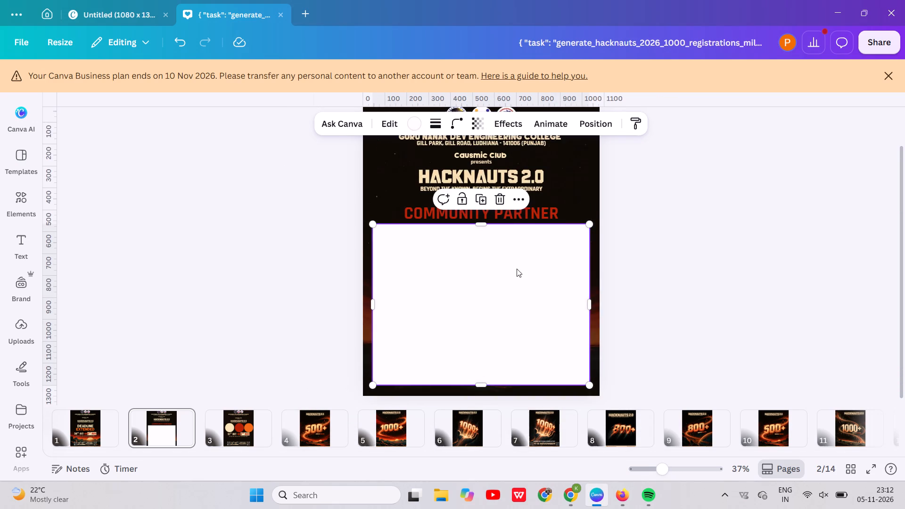
pyautogui.press('super+v')
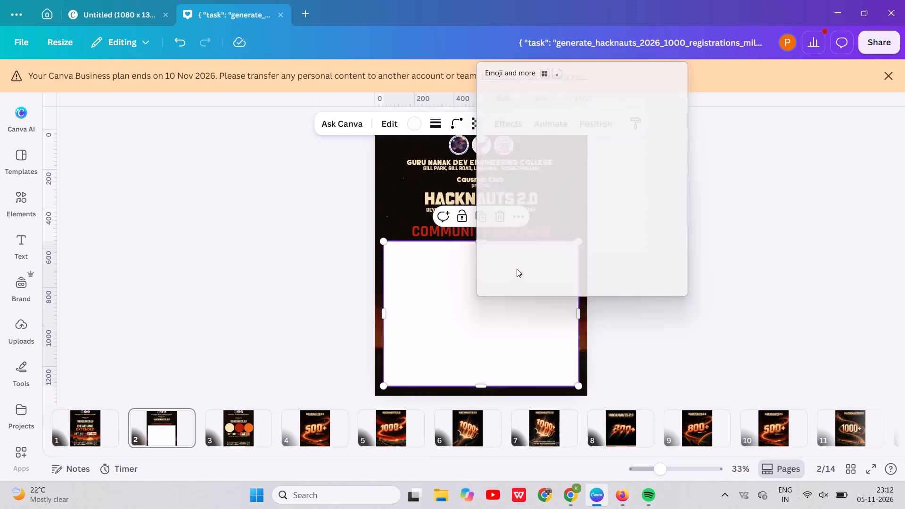
pyautogui.scroll(-3, 563, 161)
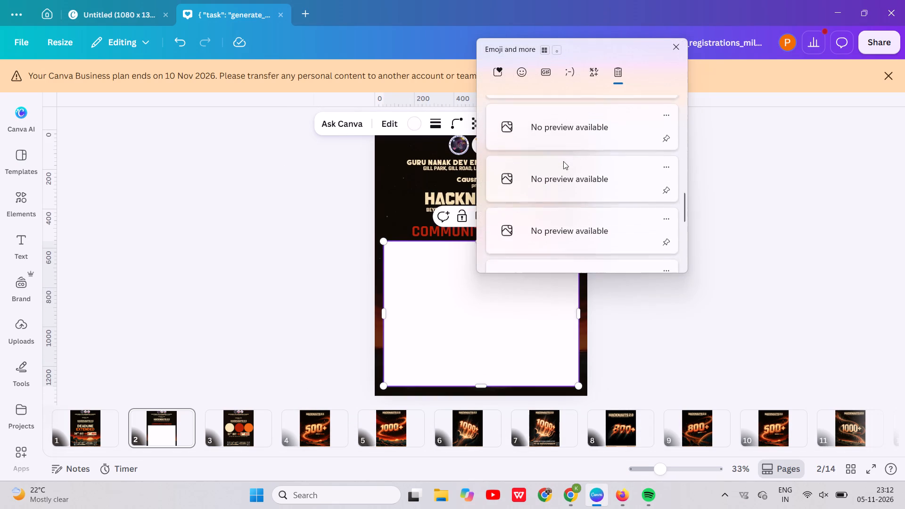
pyautogui.scroll(-4, 563, 161)
pyautogui.scroll(1, 563, 161)
pyautogui.click(563, 178)
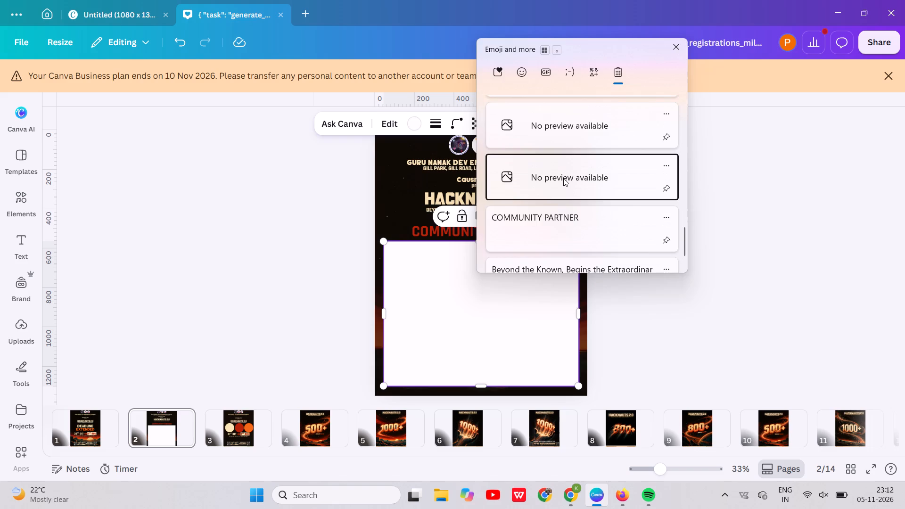
pyautogui.hotkey('ctrl', 'v')
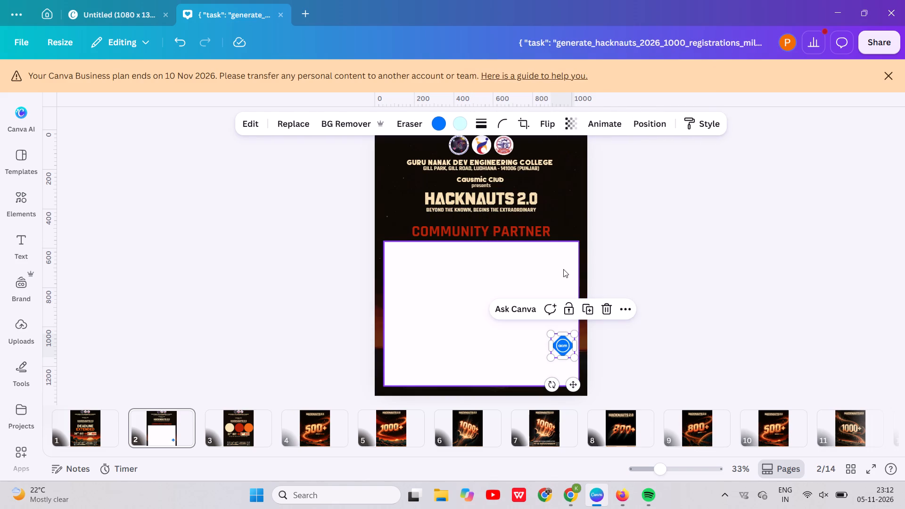
# Paste the Google Developer Group logo from the clipboard history onto the white panel.
pyautogui.press('super+v')
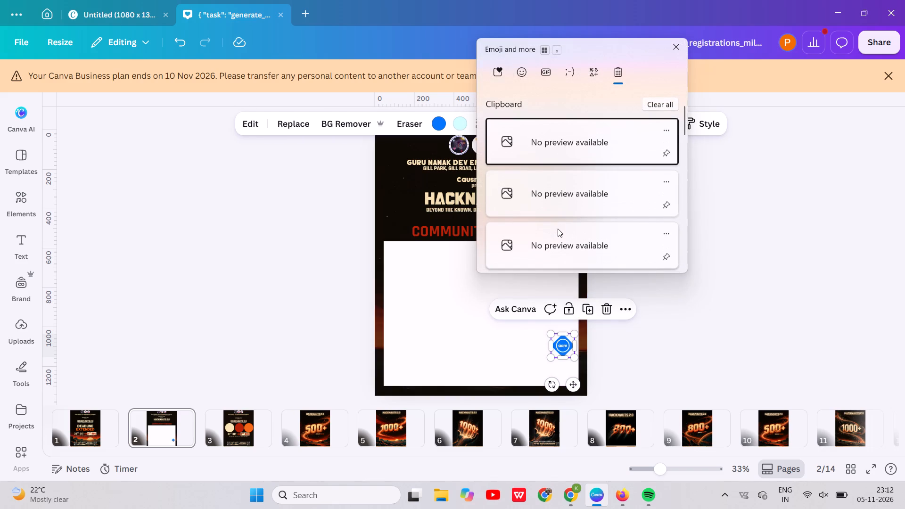
pyautogui.scroll(-7, 558, 229)
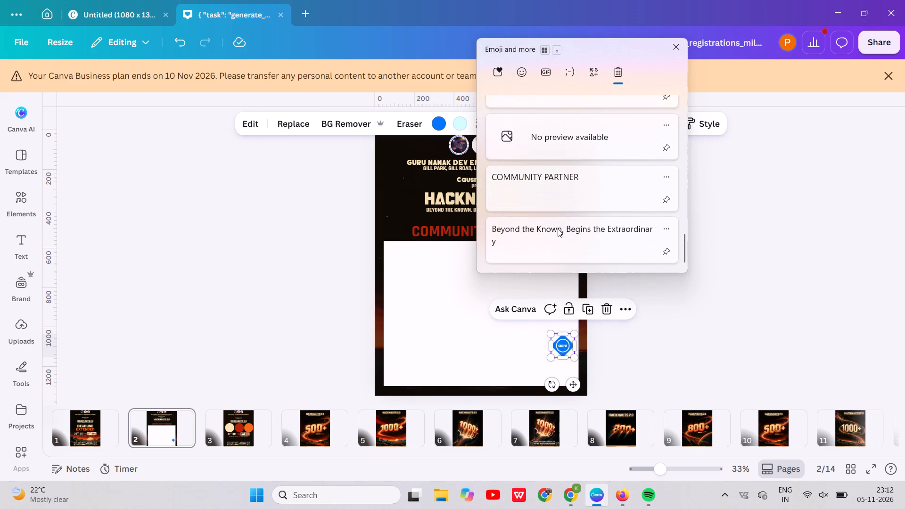
pyautogui.scroll(2, 558, 229)
pyautogui.click(564, 201)
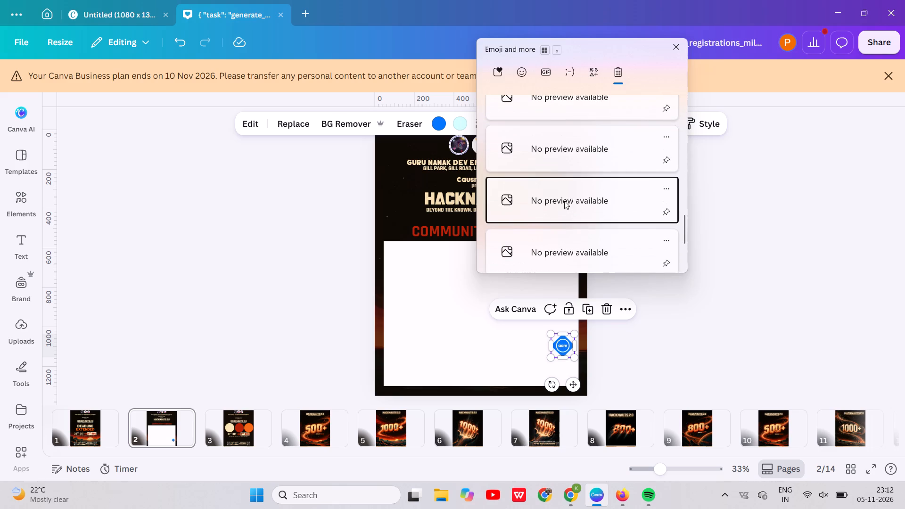
pyautogui.hotkey('ctrl', 'v')
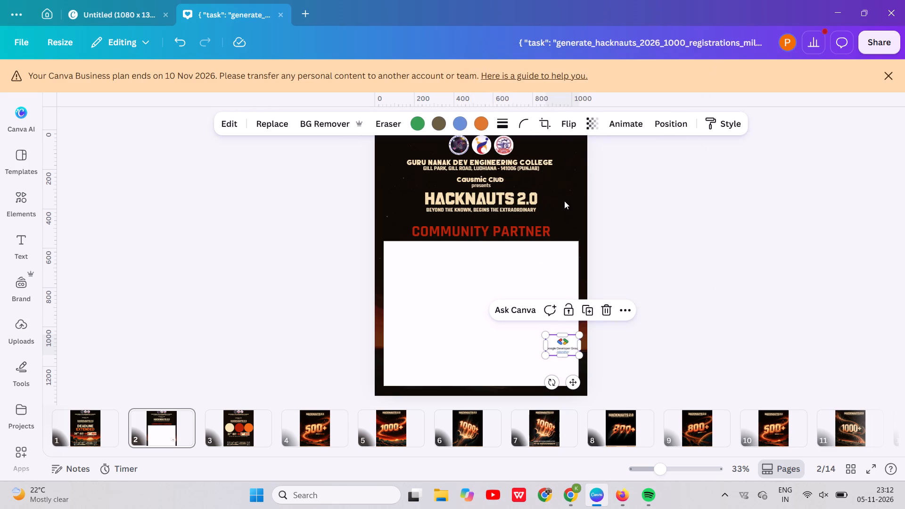
# Paste the CU Content logo from the clipboard history onto the white panel.
pyautogui.press('super+v')
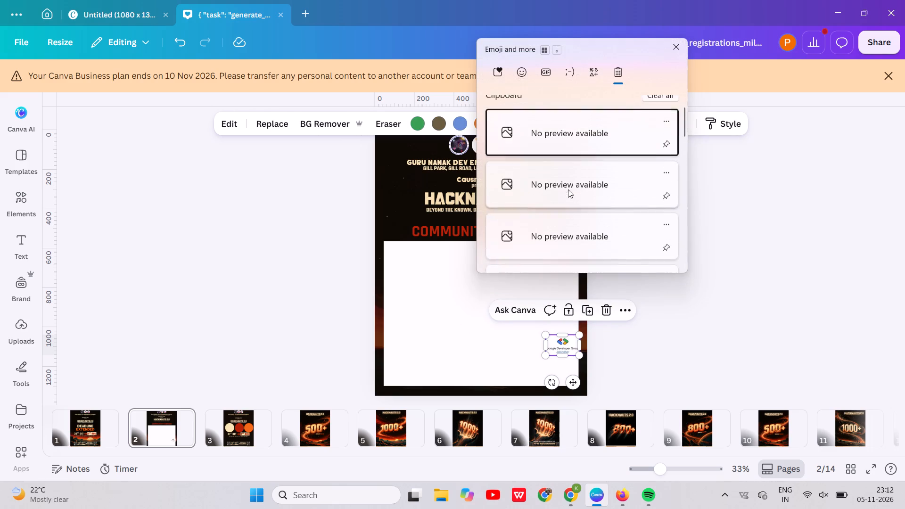
pyautogui.moveTo(483, 126); pyautogui.dragTo(607, 195)
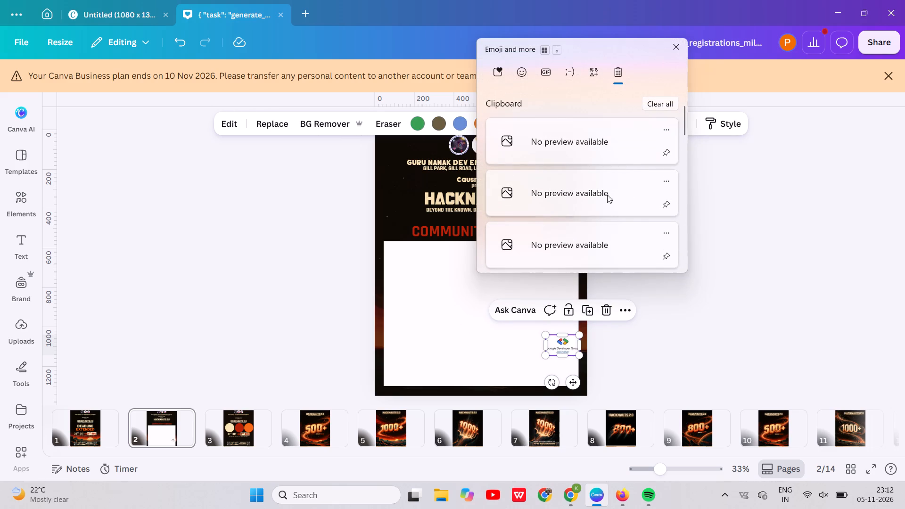
pyautogui.moveTo(607, 195); pyautogui.dragTo(610, 244)
pyautogui.scroll(-5, 610, 244)
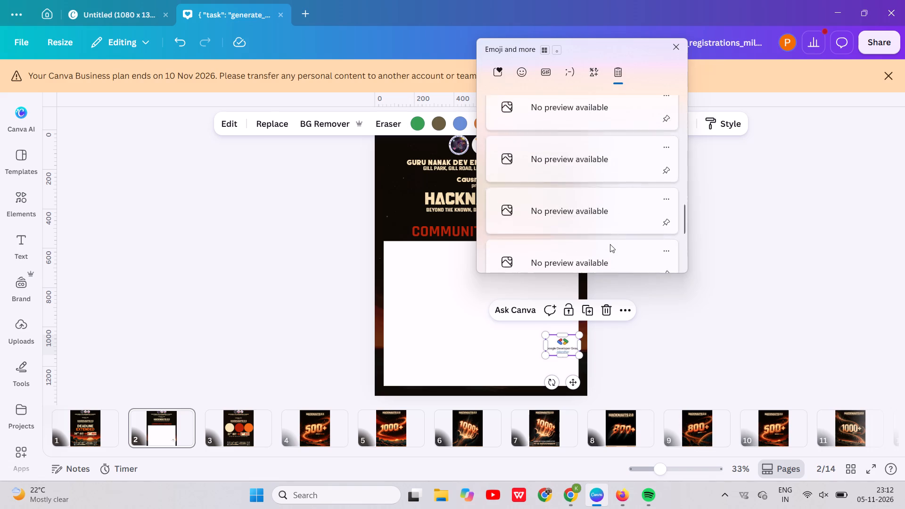
pyautogui.scroll(-1, 610, 244)
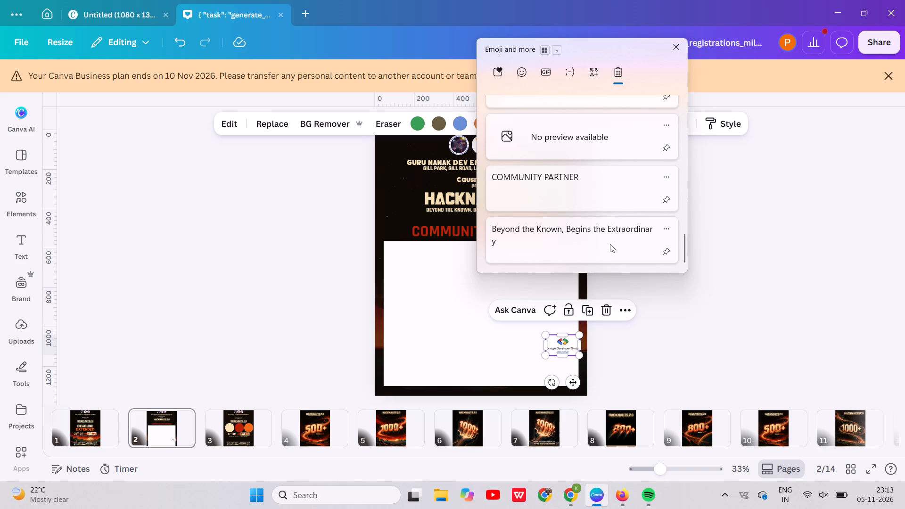
pyautogui.scroll(1, 613, 214)
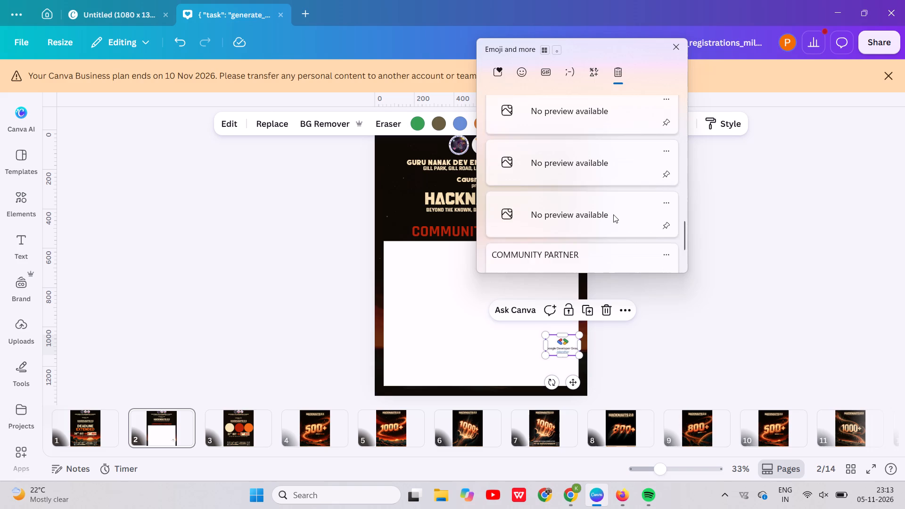
pyautogui.scroll(2, 613, 214)
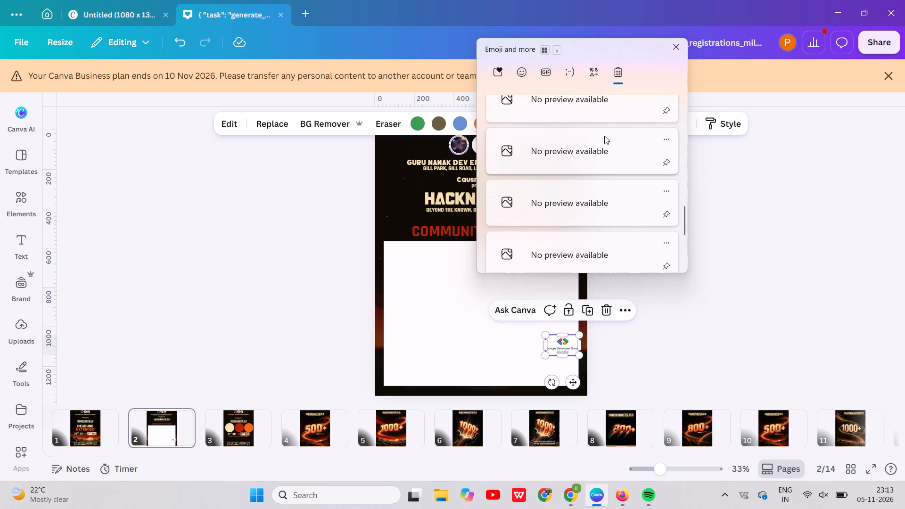
pyautogui.click(600, 147)
pyautogui.hotkey('ctrl', 'v')
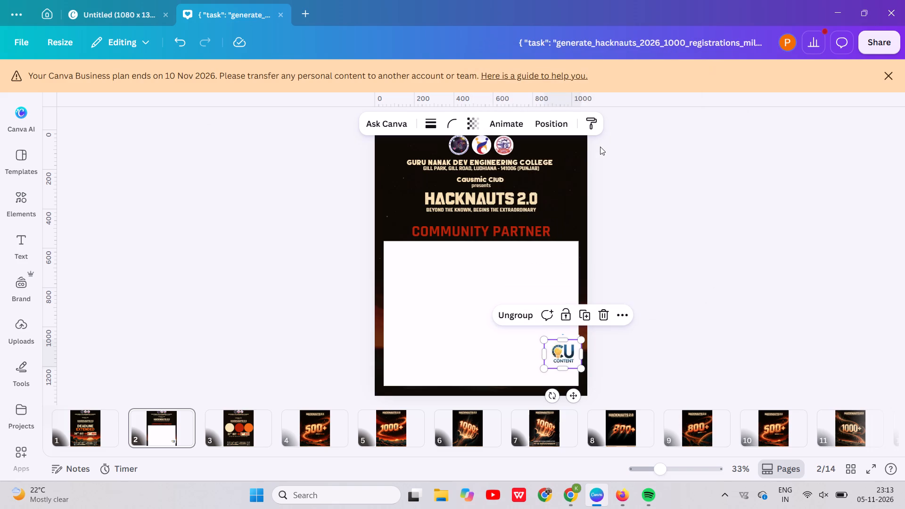
# Delete the two oldest image entries, just above the COMMUNITY PARTNER text entry, from the clipboard history.
pyautogui.press('super+v')
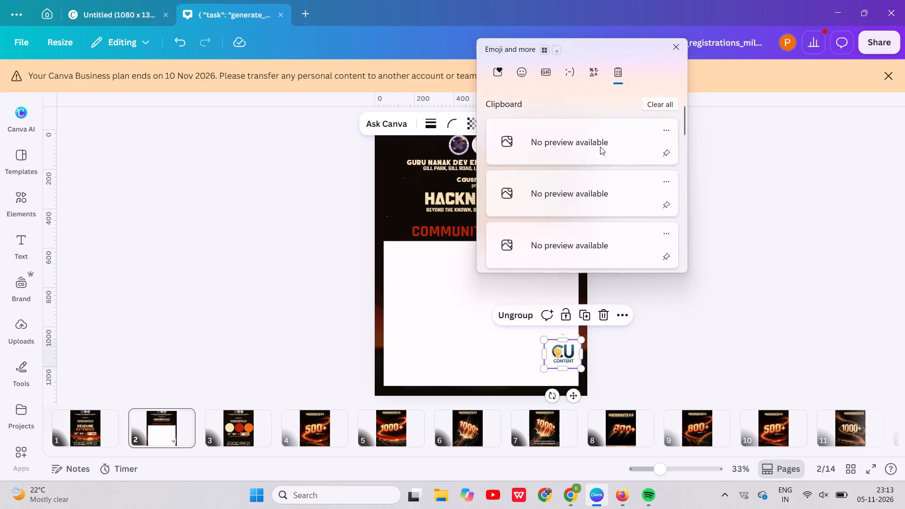
pyautogui.scroll(-6, 604, 165)
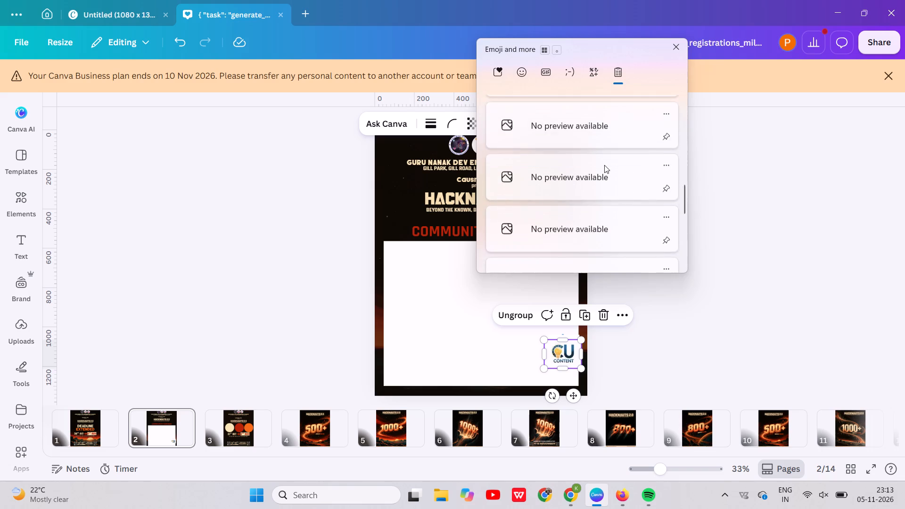
pyautogui.scroll(-4, 604, 165)
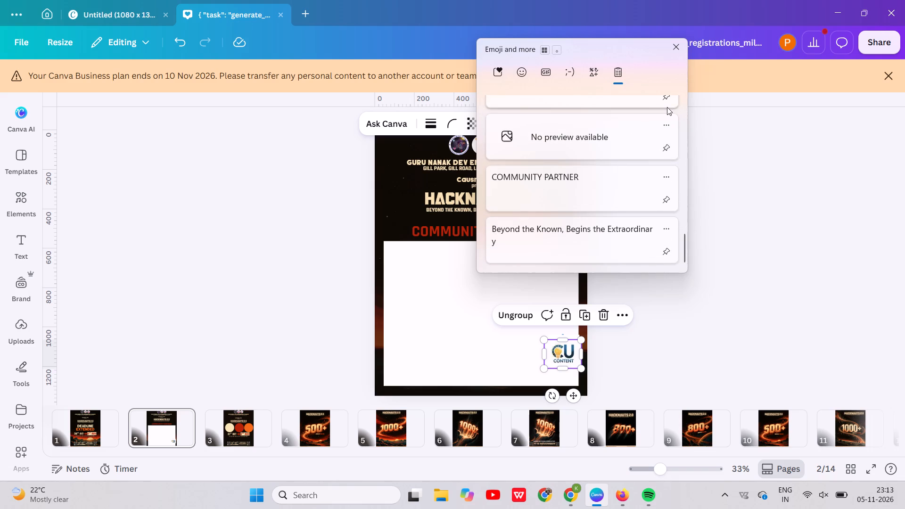
pyautogui.click(666, 128)
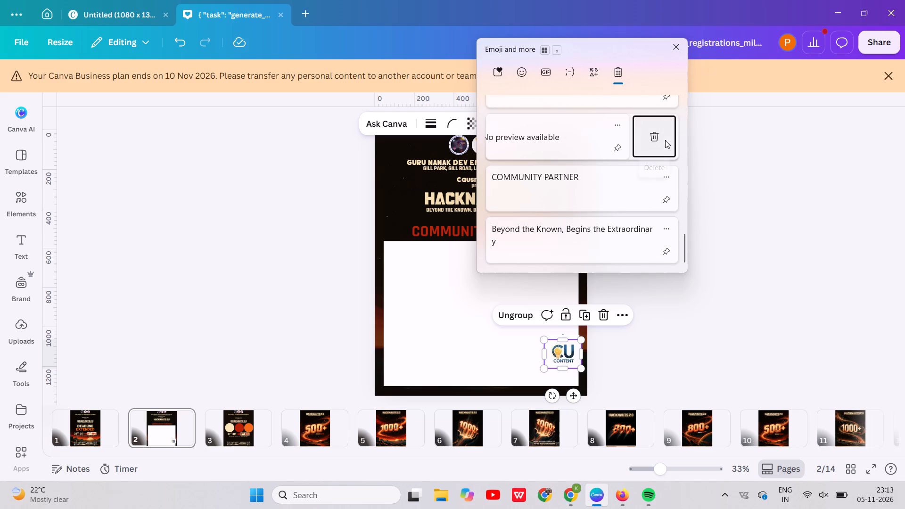
pyautogui.click(665, 140)
pyautogui.scroll(1, 659, 140)
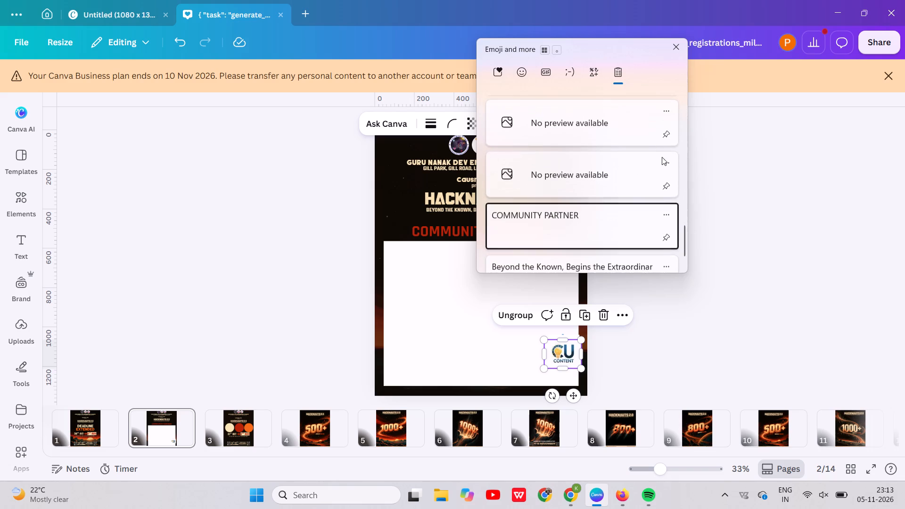
pyautogui.hscroll(-5, 663, 178)
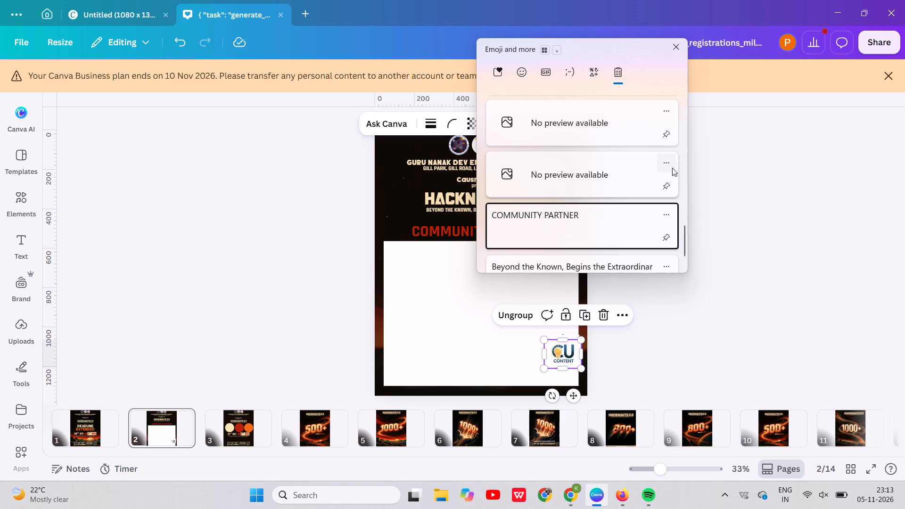
pyautogui.click(667, 165)
pyautogui.click(663, 172)
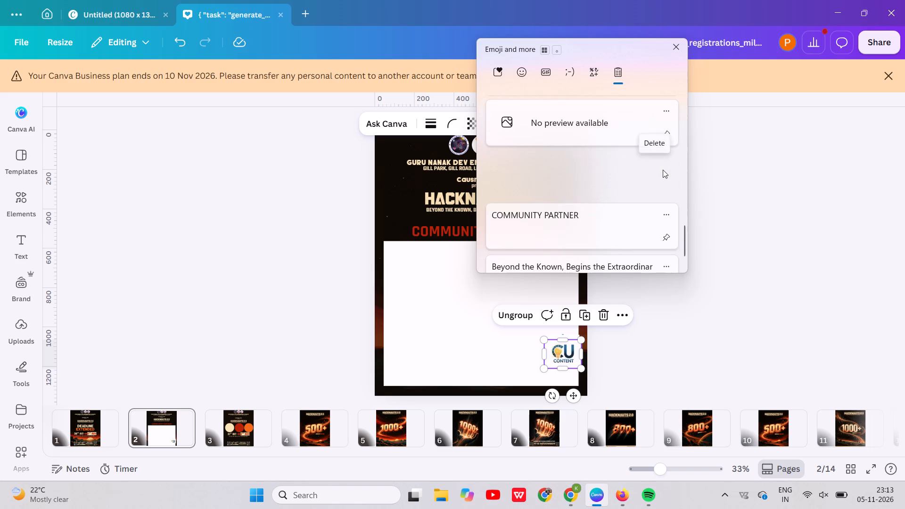
# Paste another copy of the CU Content logo onto the white panel.
pyautogui.click(668, 107)
pyautogui.hotkey('ctrl', 'v')
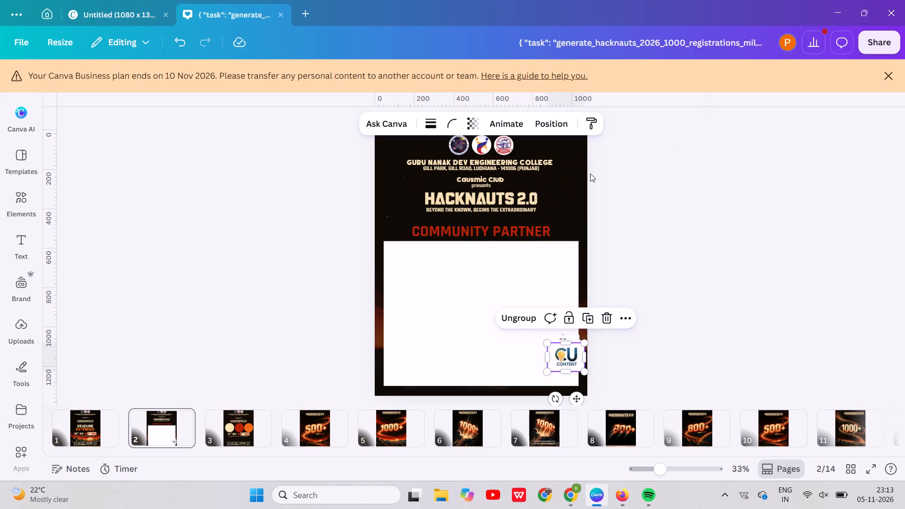
# Paste the topmost clipboard history entry, the Apogee logo, onto the white panel.
pyautogui.press('super+v')
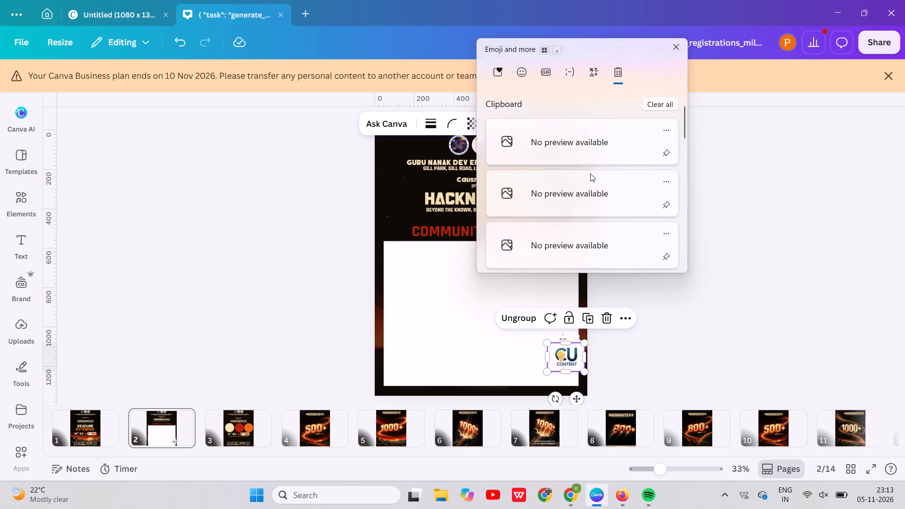
pyautogui.scroll(1, 598, 225)
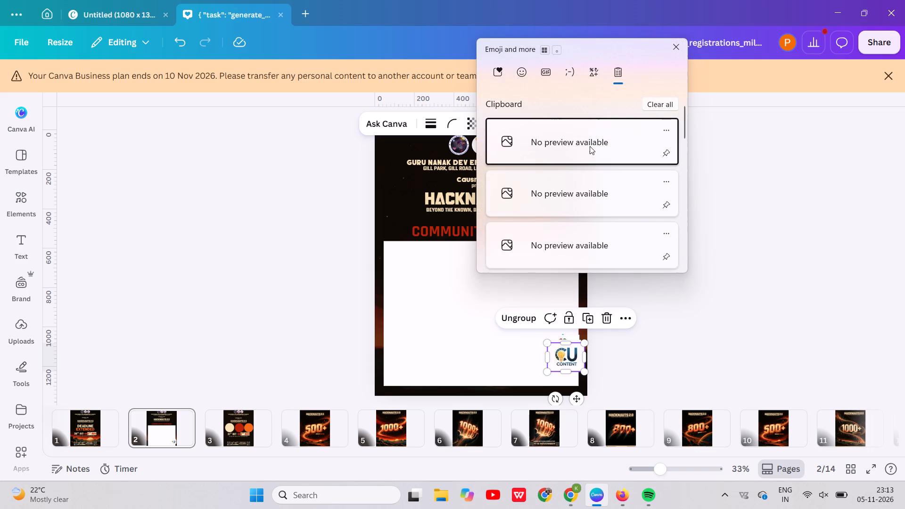
pyautogui.click(590, 145)
pyautogui.hotkey('ctrl', 'v')
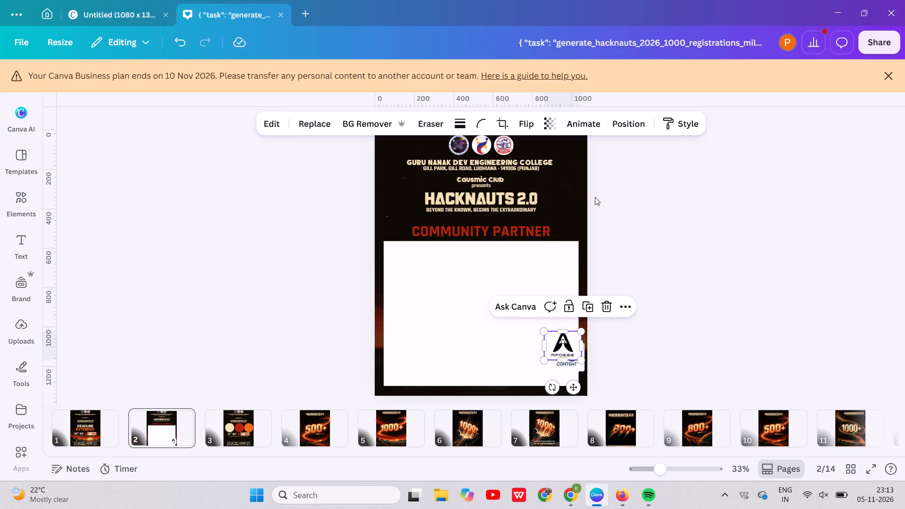
# Delete the already pasted Apogee entry from the clipboard history and paste the new topmost entry, the Google Developer Group logo.
pyautogui.press('super+v')
pyautogui.click(666, 131)
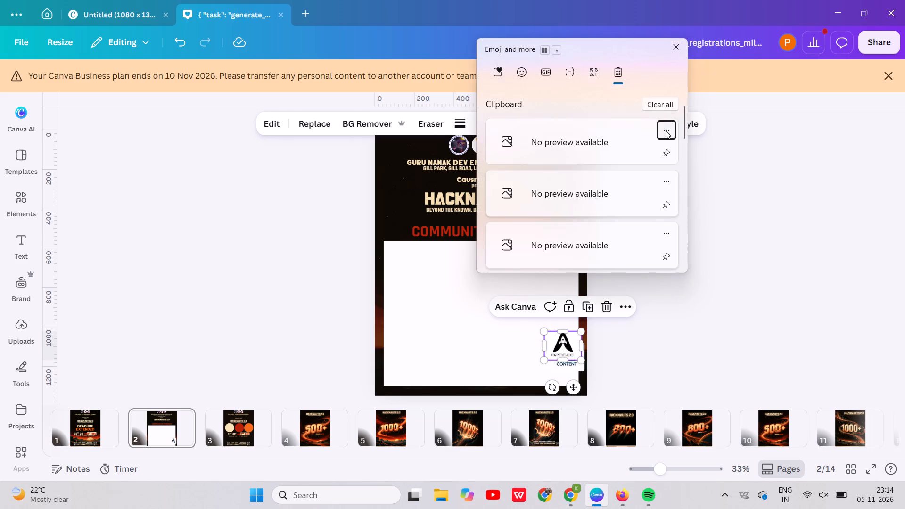
pyautogui.click(661, 145)
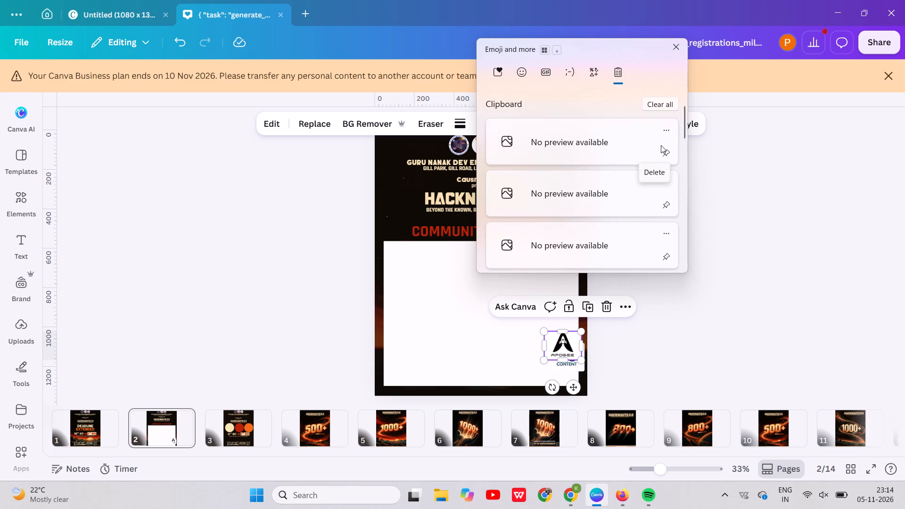
pyautogui.click(645, 140)
pyautogui.hotkey('ctrl', 'v')
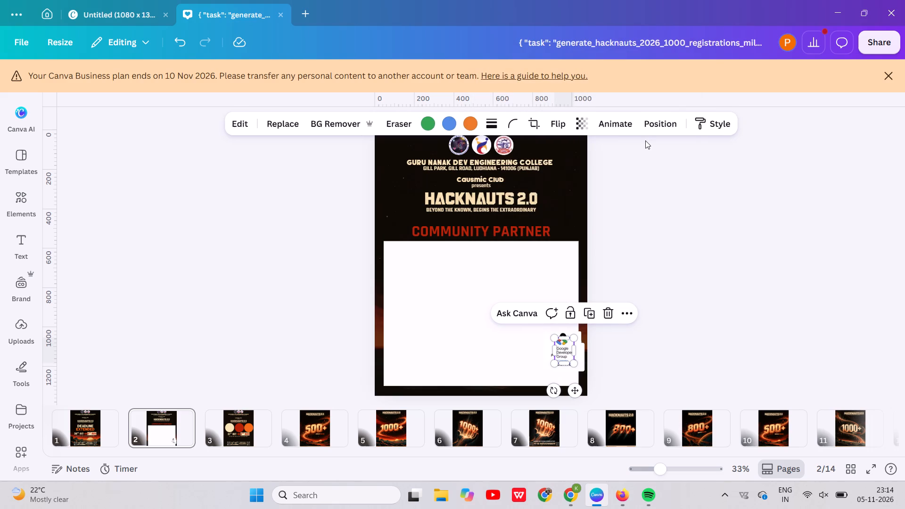
# Delete the Google Developer Group entry from the clipboard history and paste the new topmost entry, the Happiness Club logo.
pyautogui.press('super+v')
pyautogui.click(675, 130)
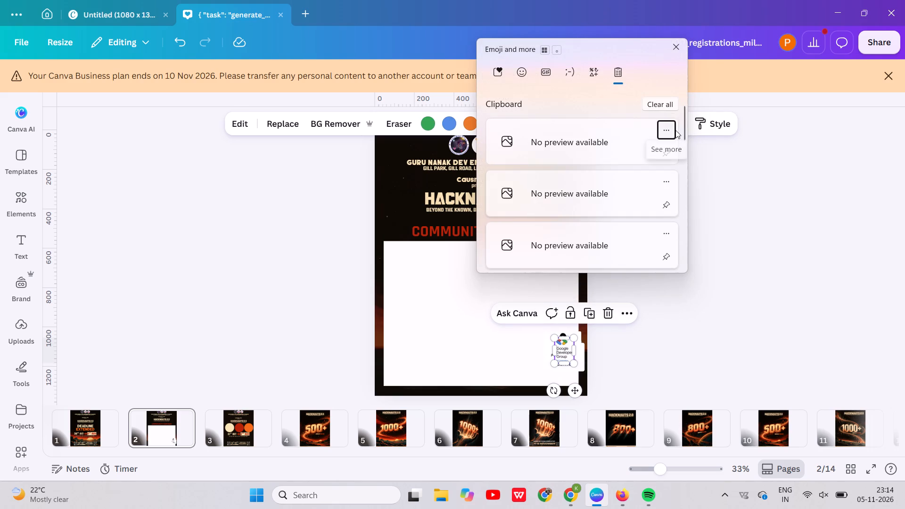
pyautogui.click(658, 142)
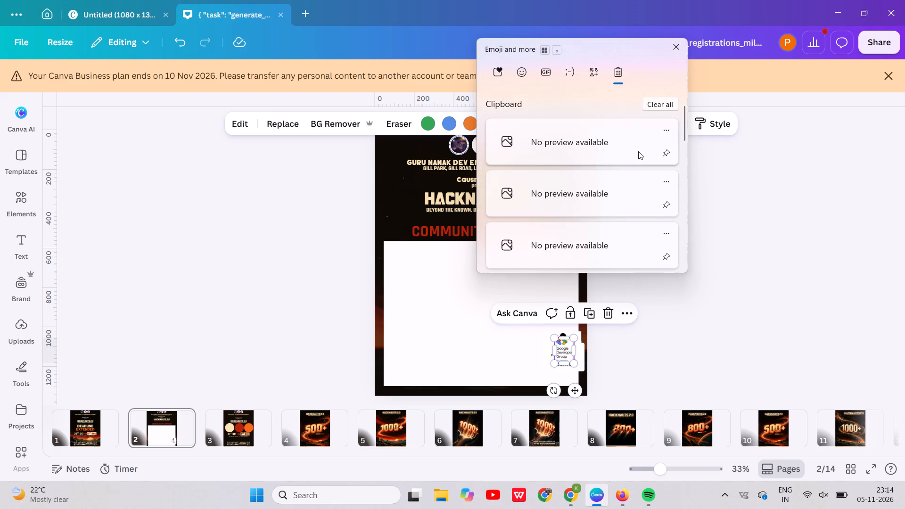
pyautogui.click(636, 149)
pyautogui.hotkey('ctrl', 'v')
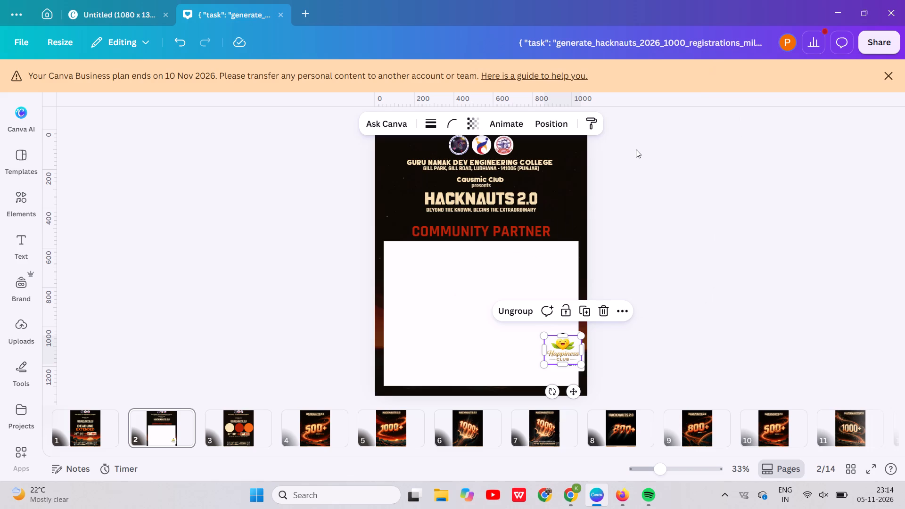
# Delete the Happiness Club entry from the clipboard history and paste the new topmost entry, the wide blue-lettered logo.
pyautogui.press('super+v')
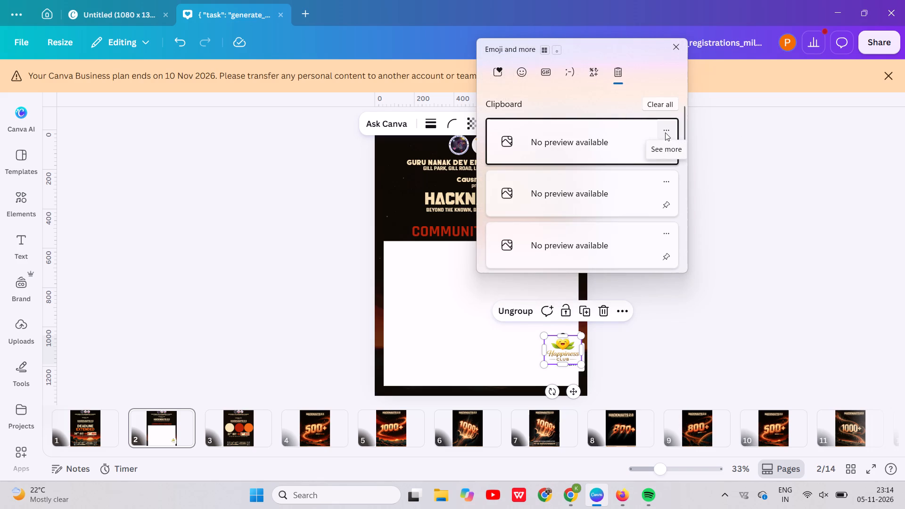
pyautogui.click(665, 132)
pyautogui.click(658, 136)
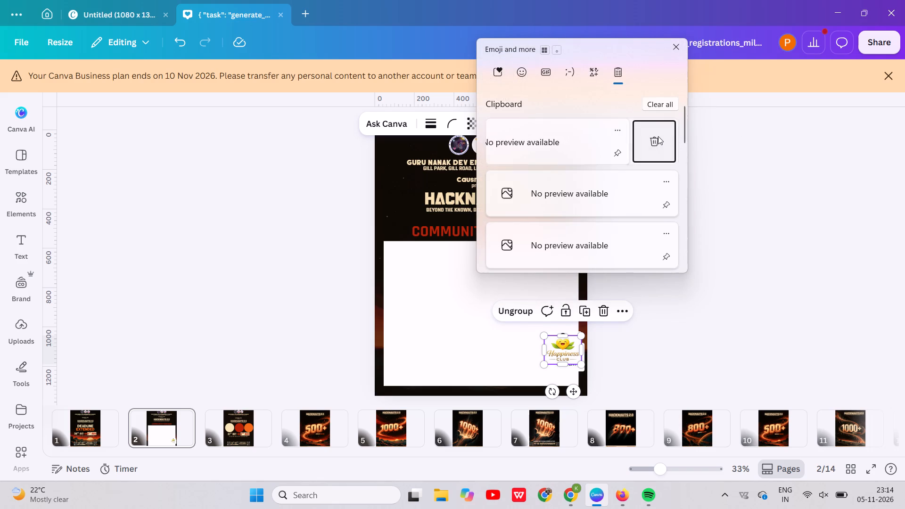
pyautogui.click(639, 144)
pyautogui.hotkey('ctrl', 'v')
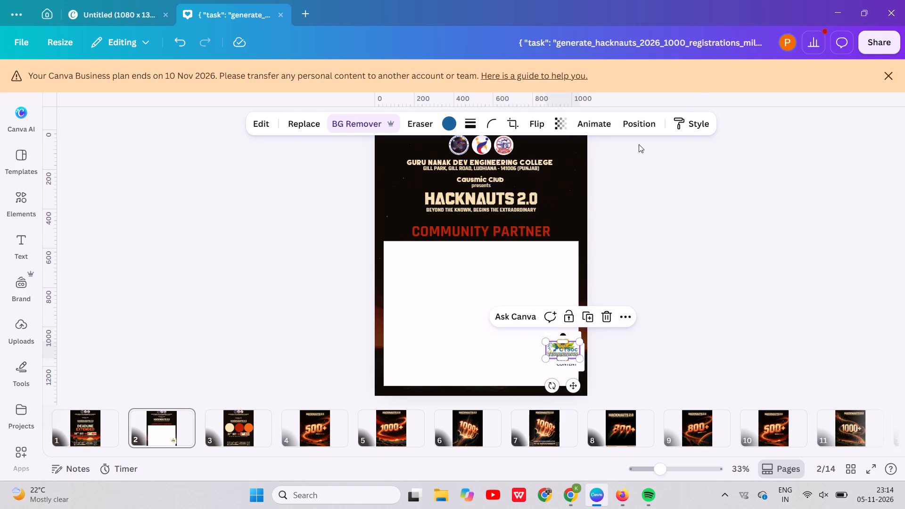
# Delete the blue-lettered logo's entry from the clipboard history and paste the new topmost entry, the Event logo with the red X.
pyautogui.press('super+v')
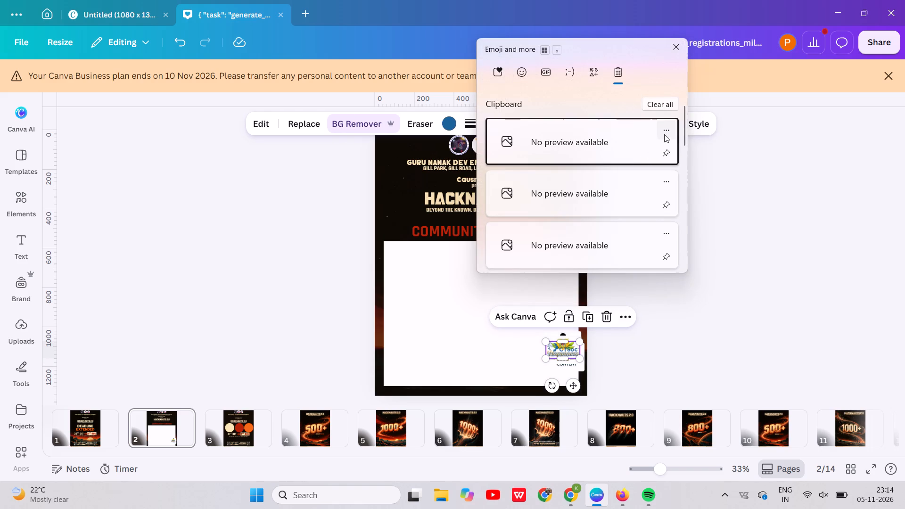
pyautogui.click(666, 132)
pyautogui.click(662, 154)
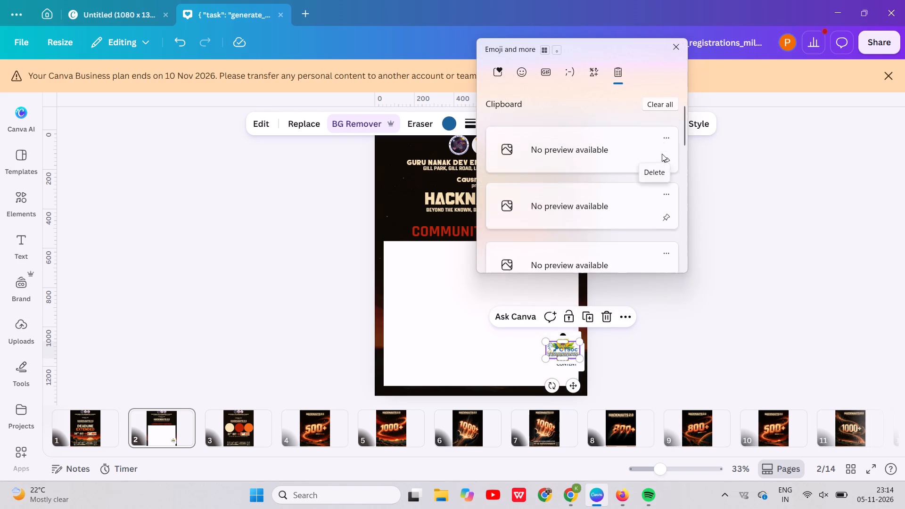
pyautogui.click(621, 139)
pyautogui.hotkey('ctrl', 'v')
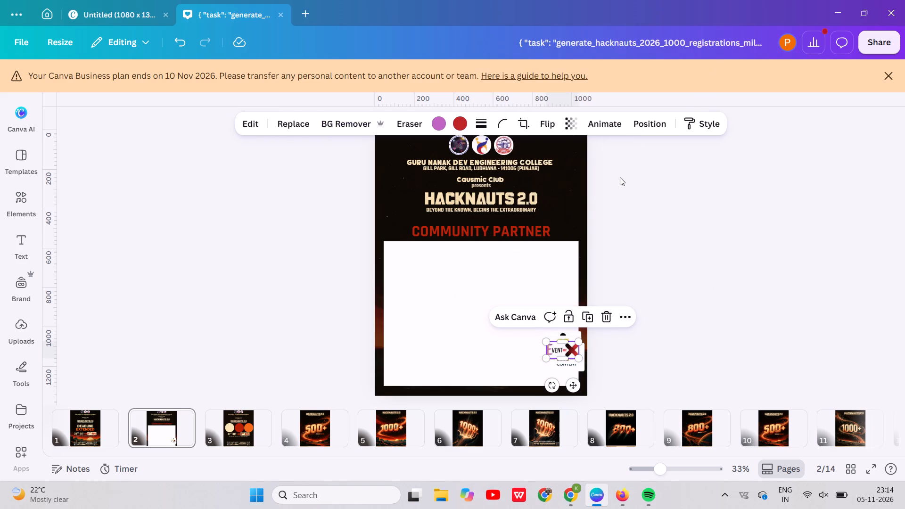
# Delete the Event logo's entry from the clipboard history and paste the new topmost entry, the round emblem on a black square.
pyautogui.press('super+v')
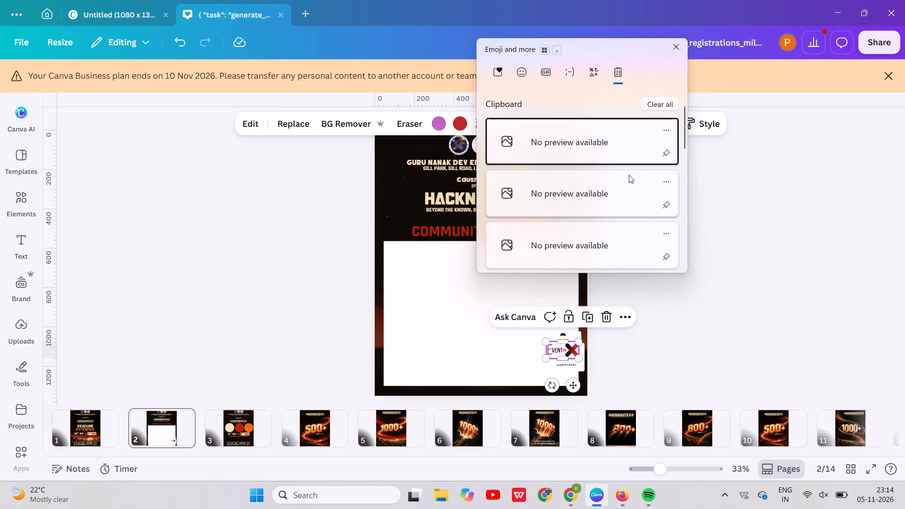
pyautogui.click(665, 133)
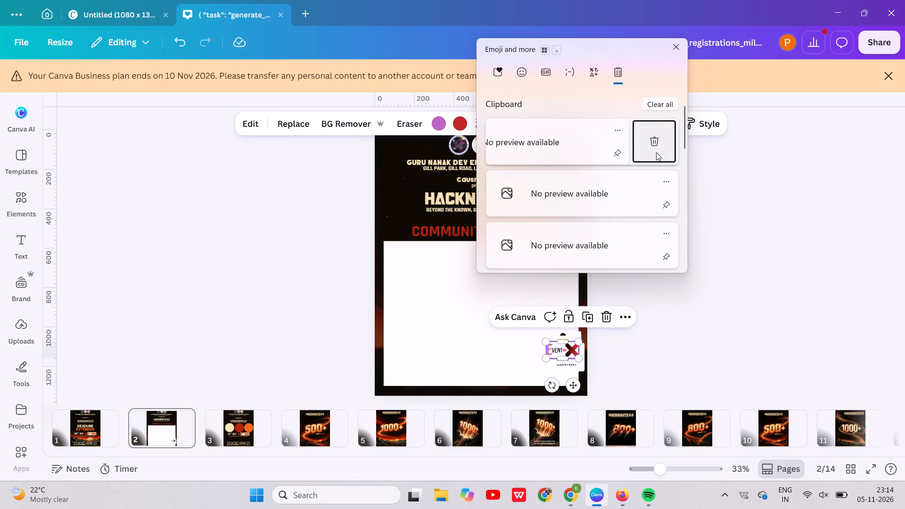
pyautogui.click(656, 152)
pyautogui.click(626, 152)
pyautogui.hotkey('ctrl', 'v')
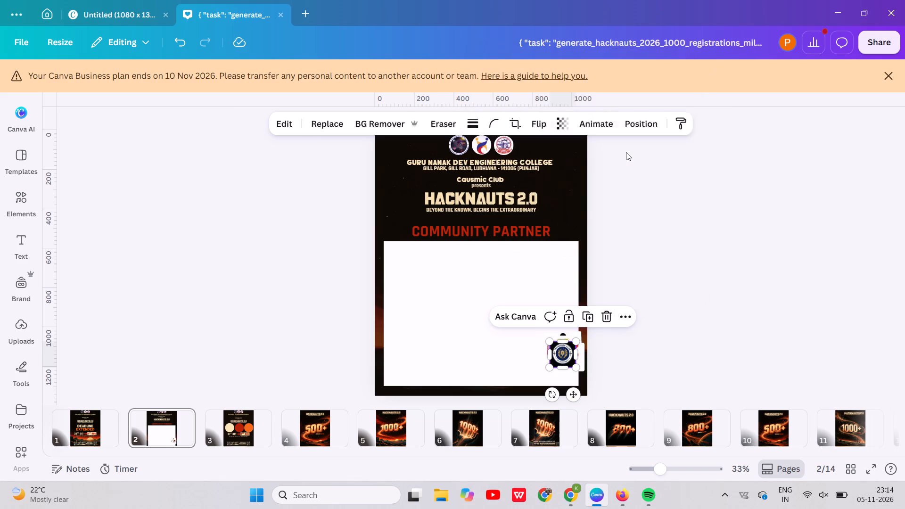
# Delete the round emblem's entry from the clipboard history and paste the new topmost entry, the round navy-and-gold logo.
pyautogui.press('super+v')
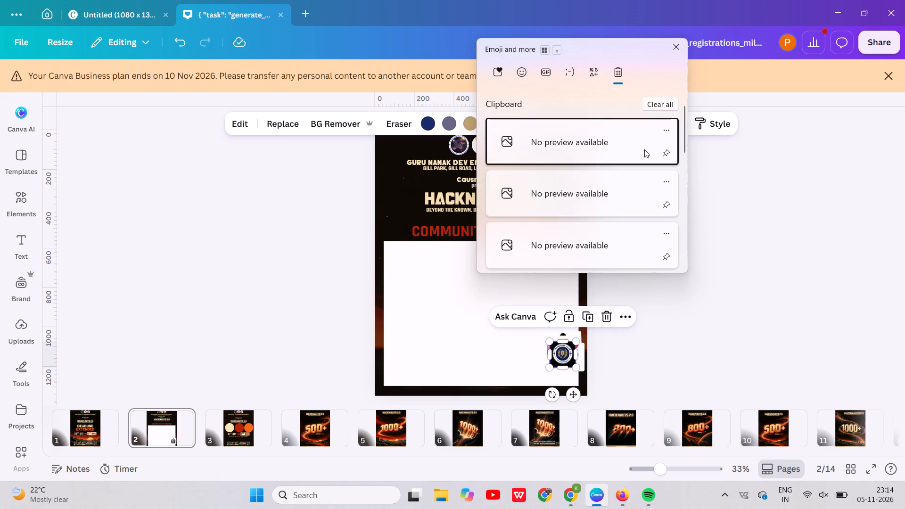
pyautogui.click(664, 129)
pyautogui.click(651, 141)
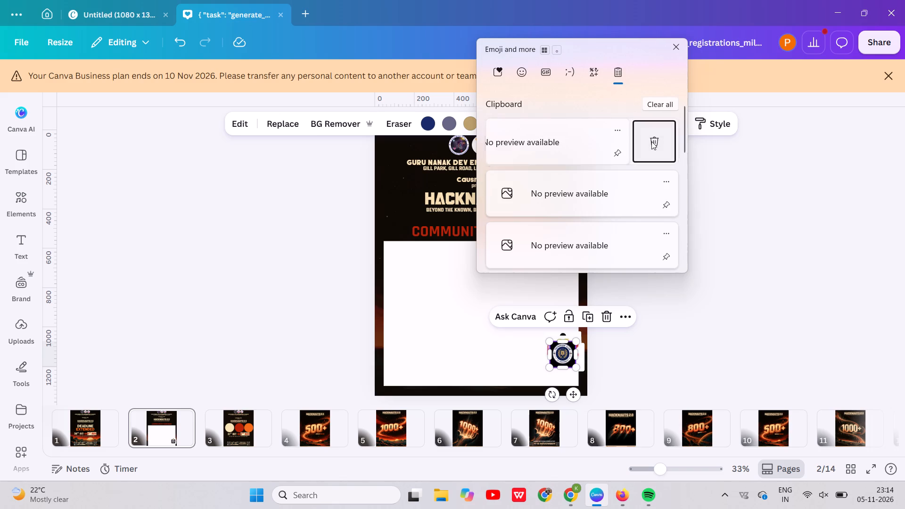
pyautogui.click(637, 146)
pyautogui.hotkey('ctrl', 'v')
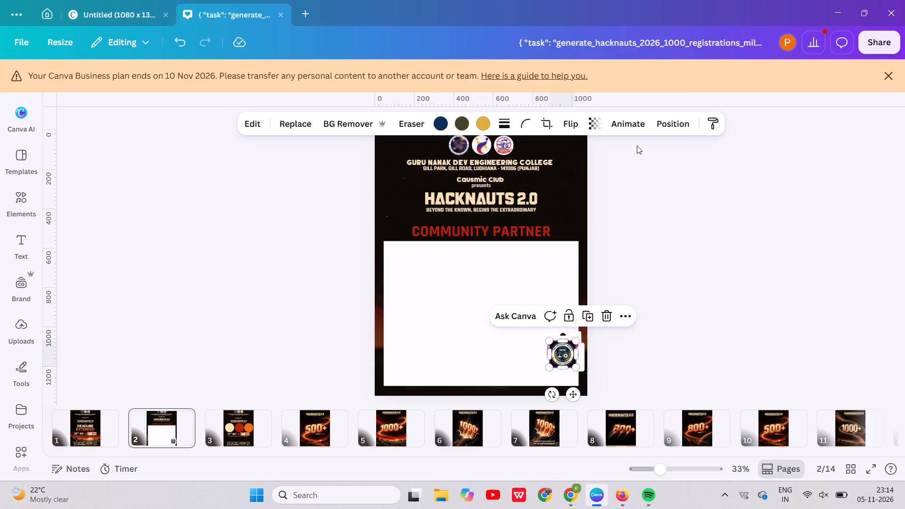
# Delete the navy-and-gold logo's entry from the clipboard history and paste the new topmost entry, the UFC logo.
pyautogui.press('super+v')
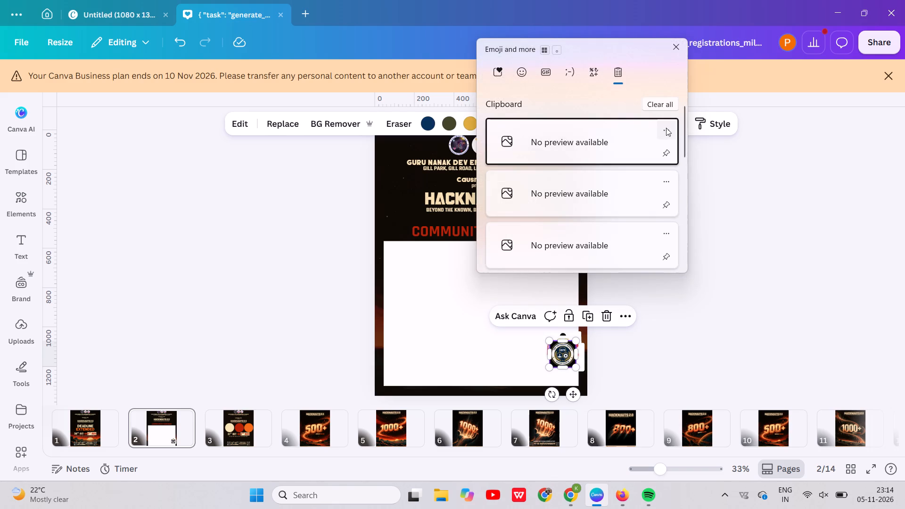
pyautogui.click(666, 128)
pyautogui.click(659, 143)
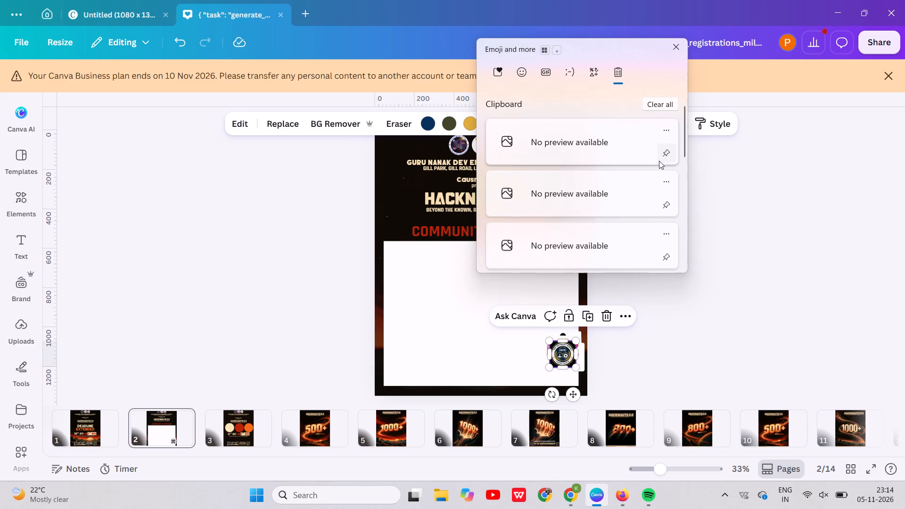
pyautogui.click(648, 148)
pyautogui.hotkey('ctrl', 'v')
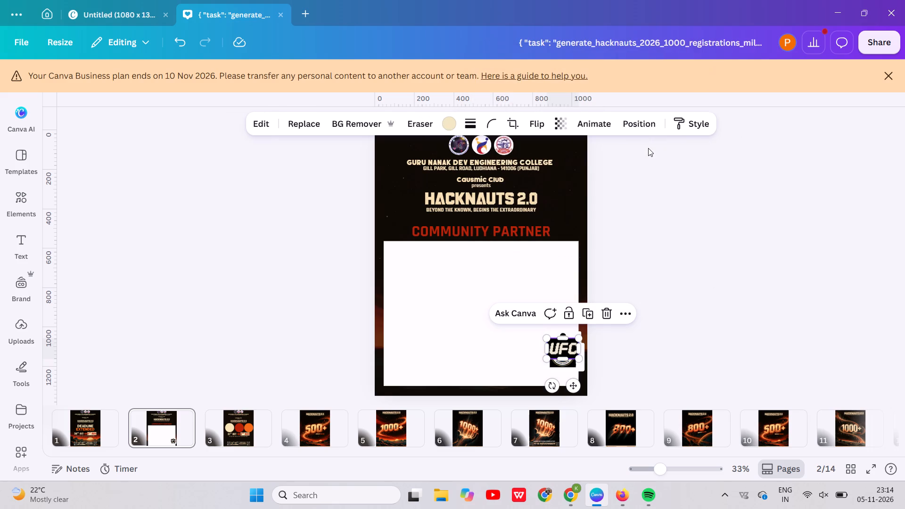
# Paste the second clipboard history entry, the green-tinted logo, onto the white panel.
pyautogui.press('super+v')
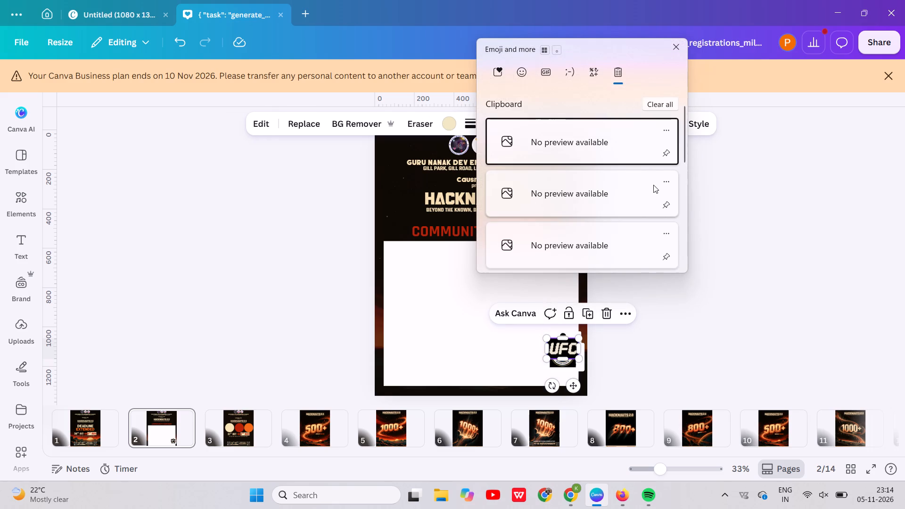
pyautogui.click(644, 191)
pyautogui.hotkey('ctrl', 'v')
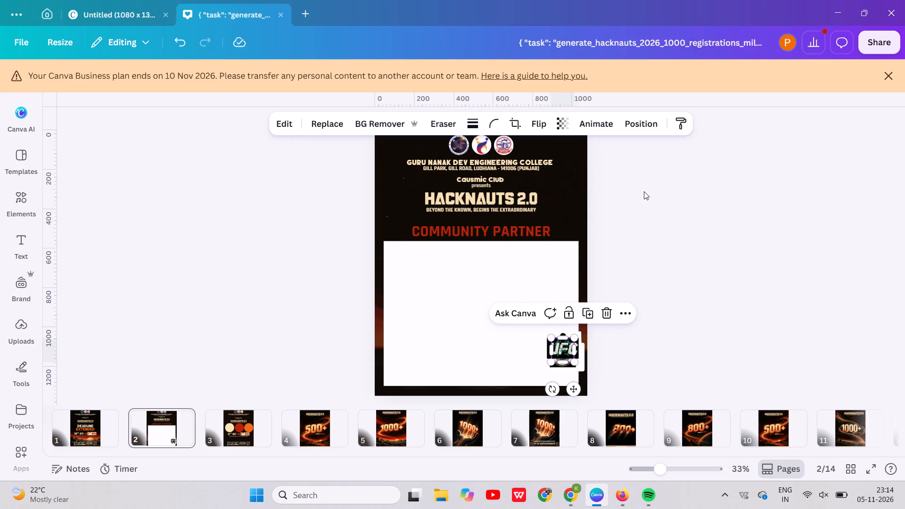
# Paste the third clipboard history entry, the round teal logo, onto the white panel.
pyautogui.press('super+v')
pyautogui.click(620, 237)
pyautogui.hotkey('ctrl', 'v')
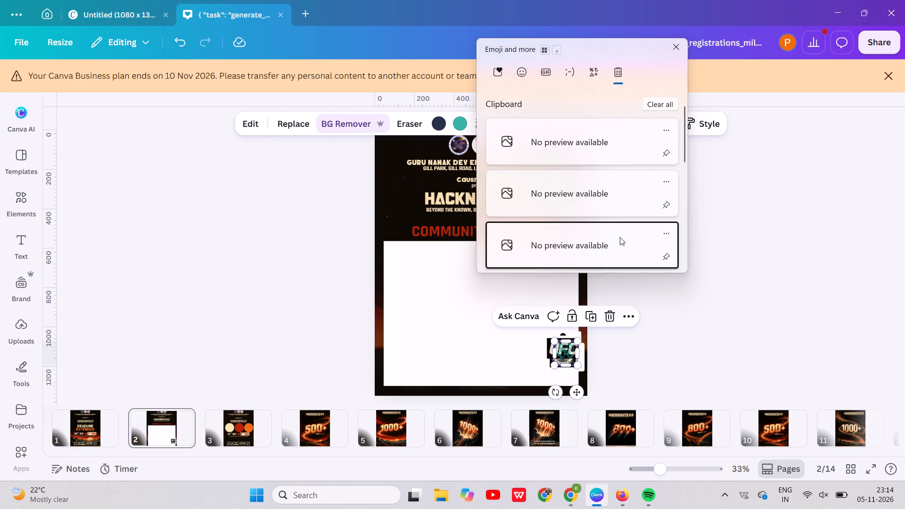
# Paste the red-and-orange D-shaped logo from further down the clipboard history onto the white panel.
pyautogui.press('super+v')
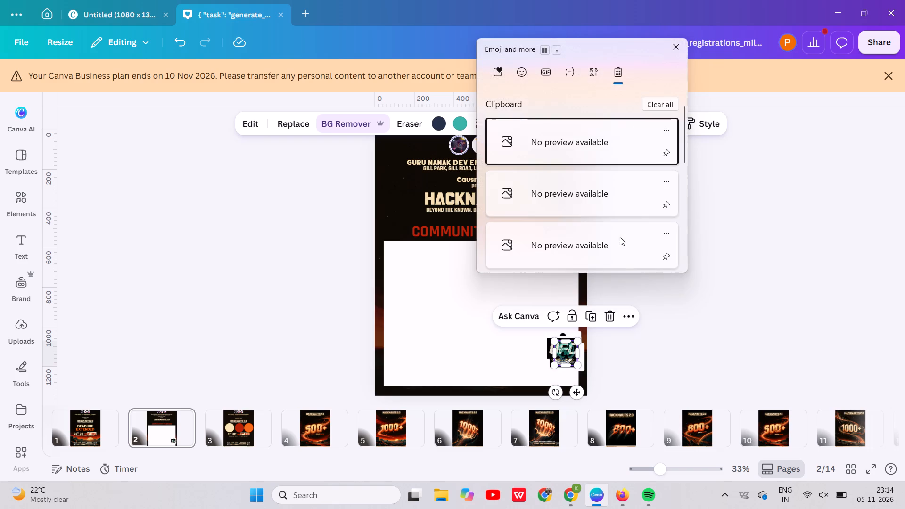
pyautogui.scroll(-2, 610, 237)
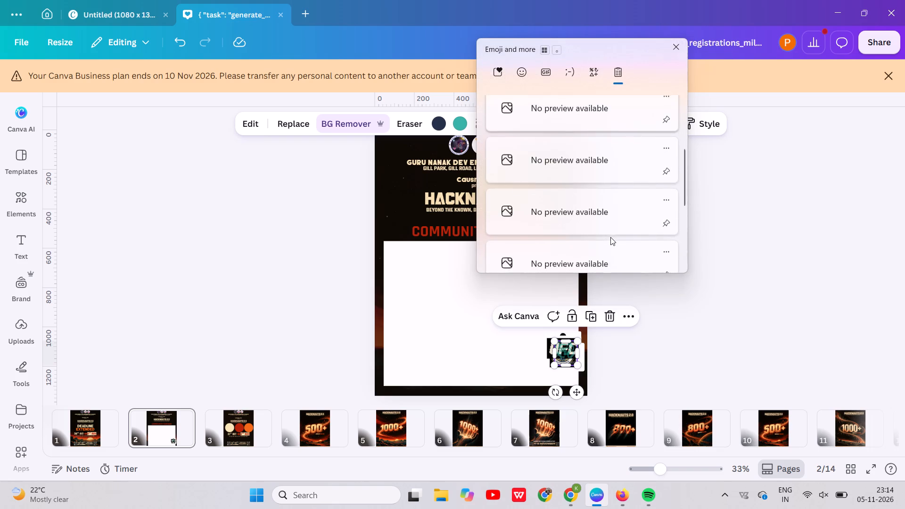
pyautogui.scroll(-1, 610, 237)
pyautogui.click(595, 144)
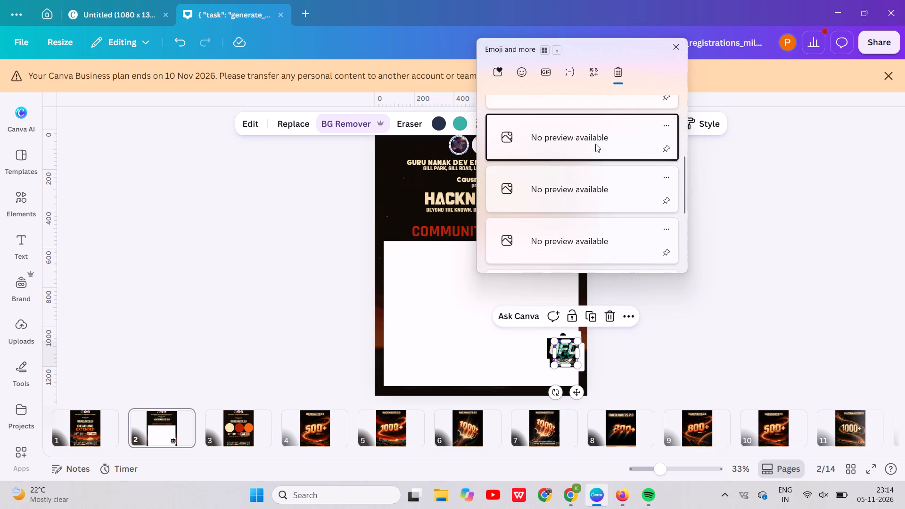
pyautogui.hotkey('ctrl', 'v')
# Paste the dark square logo with red lettering from further down the clipboard history onto the white panel.
pyautogui.press('super+v')
pyautogui.scroll(-1, 596, 160)
pyautogui.scroll(1, 596, 160)
pyautogui.scroll(-1, 596, 160)
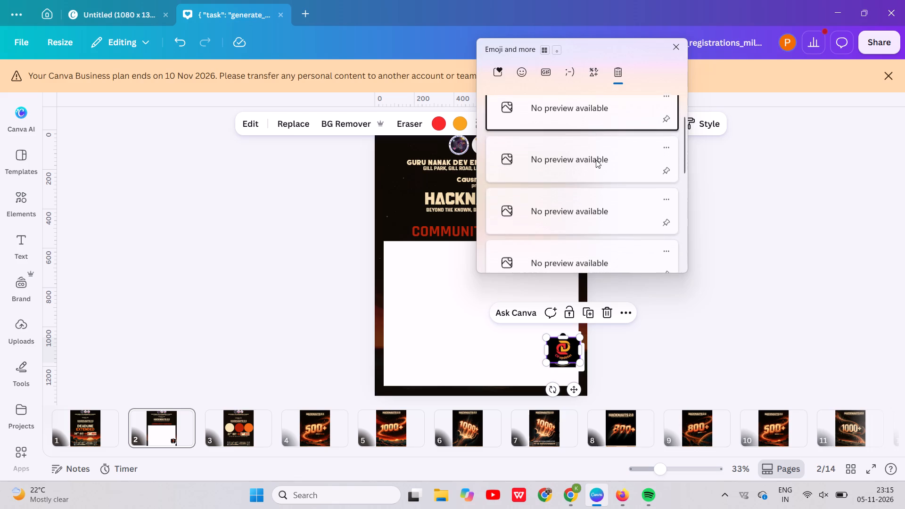
pyautogui.scroll(-2, 596, 160)
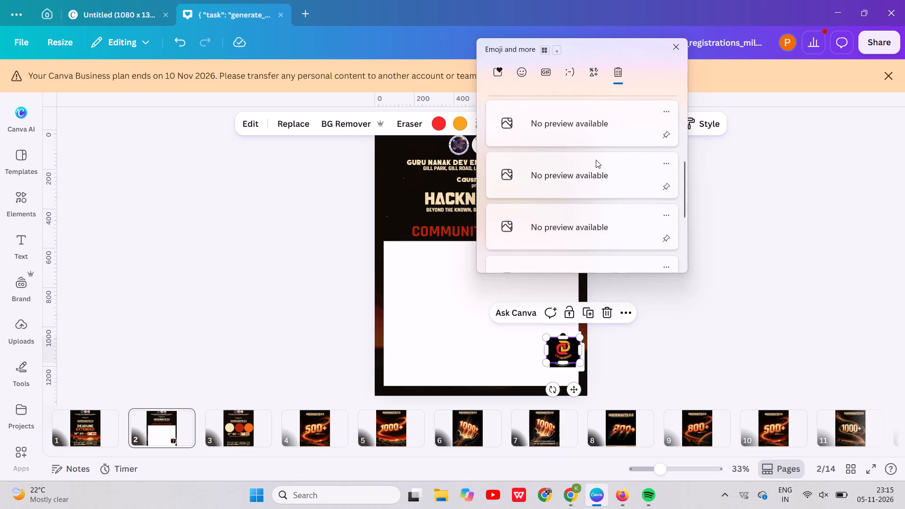
pyautogui.click(594, 168)
pyautogui.hotkey('ctrl', 'v')
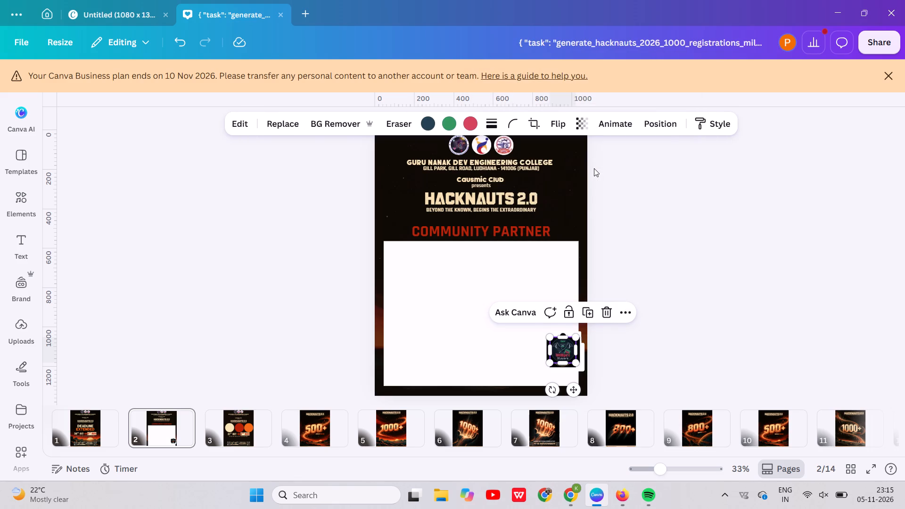
# Paste the CU Content logo from further down the clipboard history onto the white panel.
pyautogui.press('super+v')
pyautogui.scroll(-1, 594, 168)
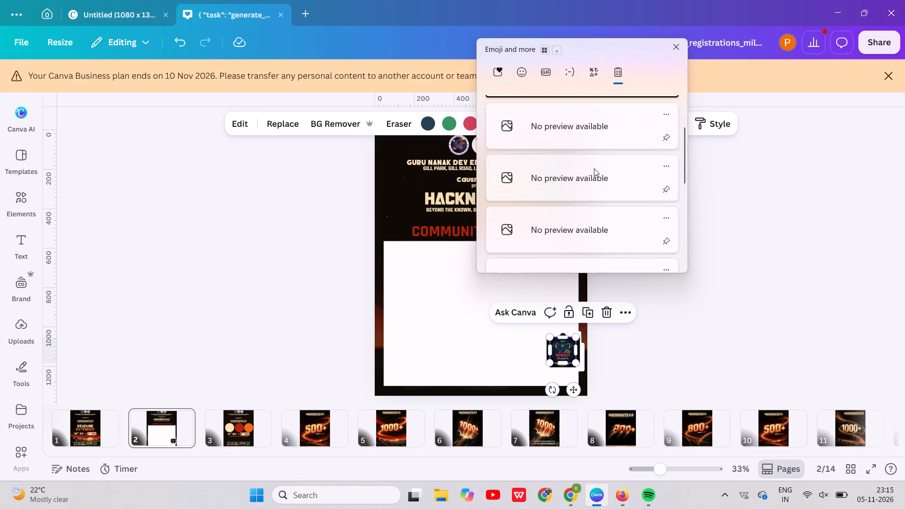
pyautogui.scroll(-2, 594, 168)
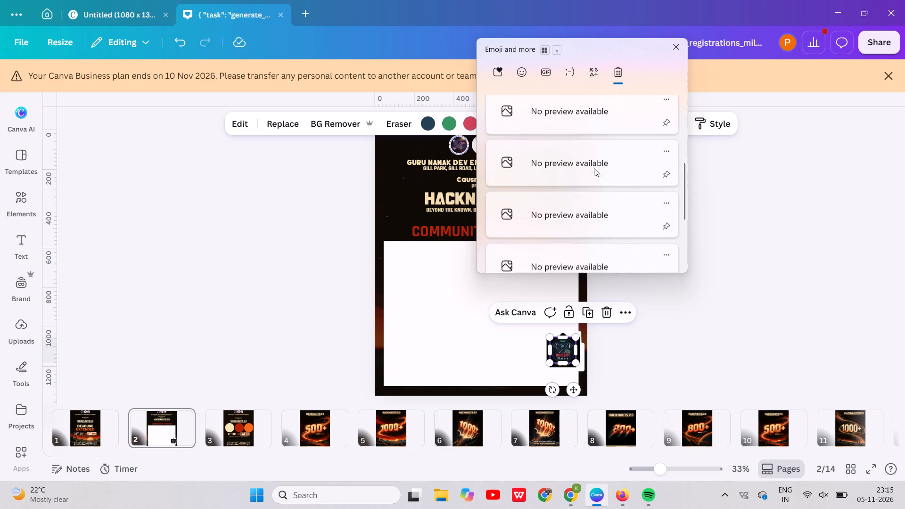
pyautogui.scroll(-1, 594, 168)
pyautogui.click(592, 187)
pyautogui.hotkey('ctrl', 'v')
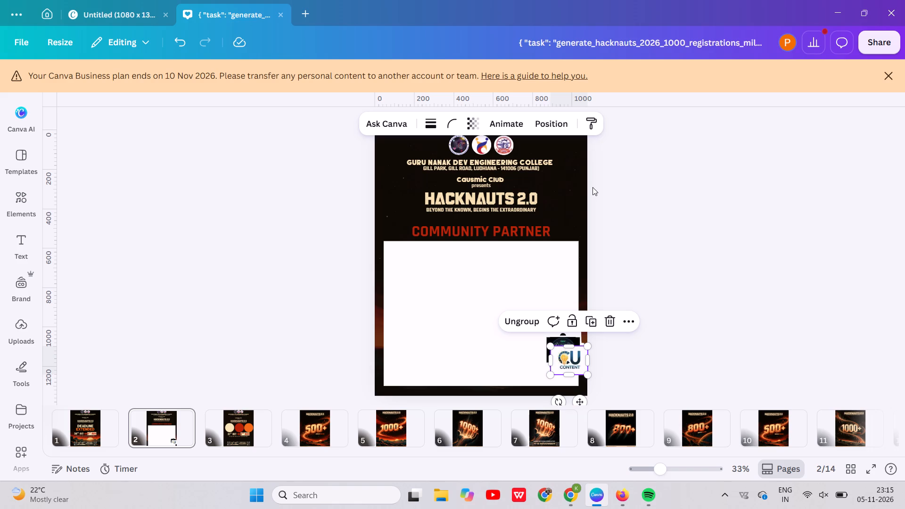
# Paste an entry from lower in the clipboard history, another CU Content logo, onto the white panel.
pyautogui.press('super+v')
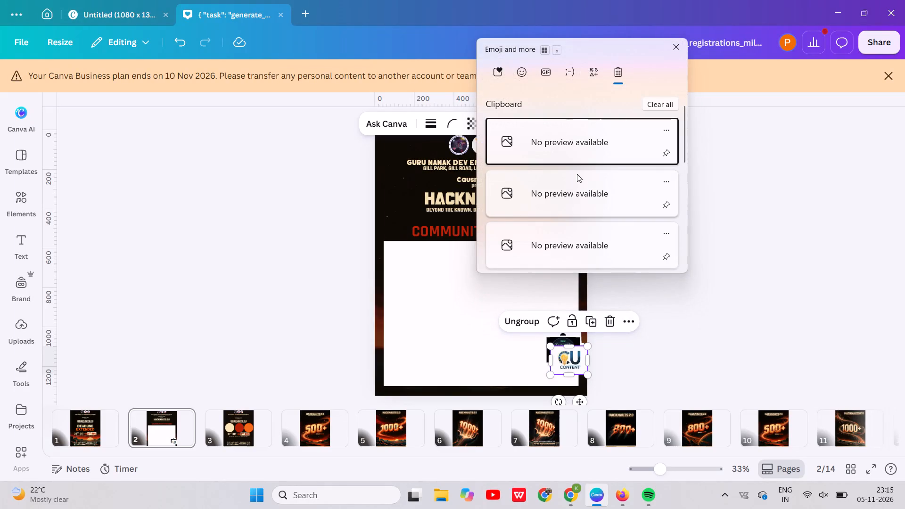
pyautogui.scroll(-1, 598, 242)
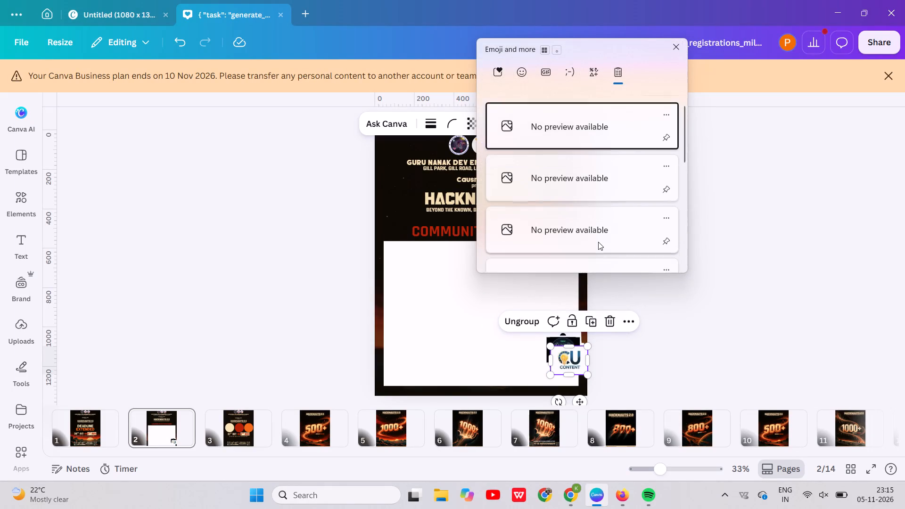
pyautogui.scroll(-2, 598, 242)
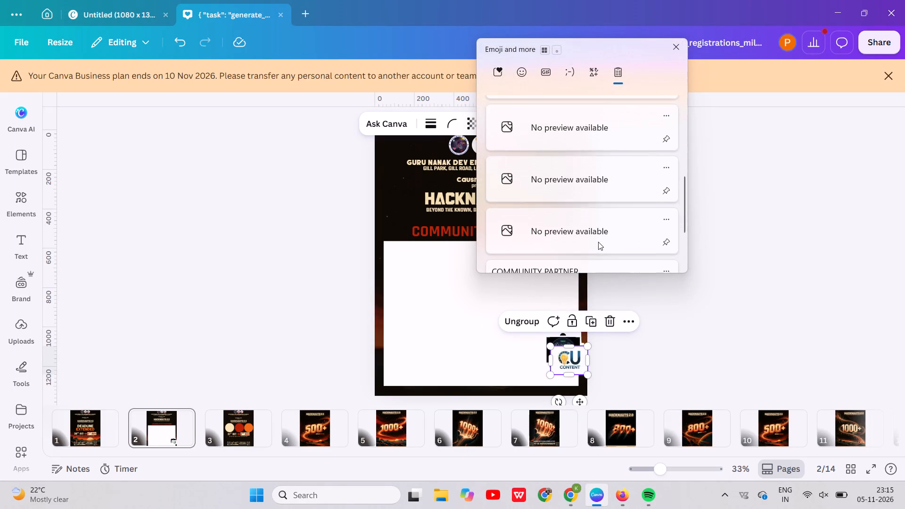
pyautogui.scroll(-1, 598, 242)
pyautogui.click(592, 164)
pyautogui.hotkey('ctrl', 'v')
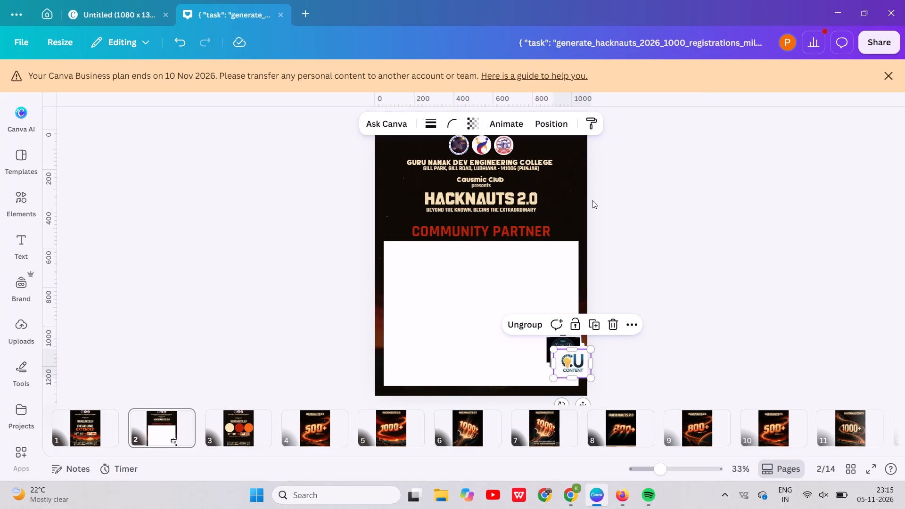
# Paste The Ascent Circle logo from near the end of the image entries in clipboard history onto the white panel.
pyautogui.press('super+v')
pyautogui.scroll(-1, 582, 227)
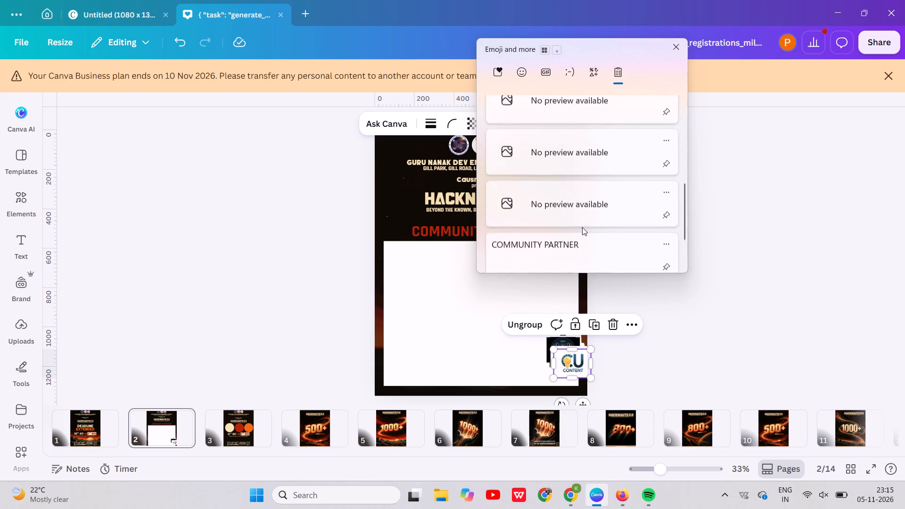
pyautogui.scroll(-2, 582, 227)
pyautogui.click(580, 185)
pyautogui.hotkey('ctrl', 'v')
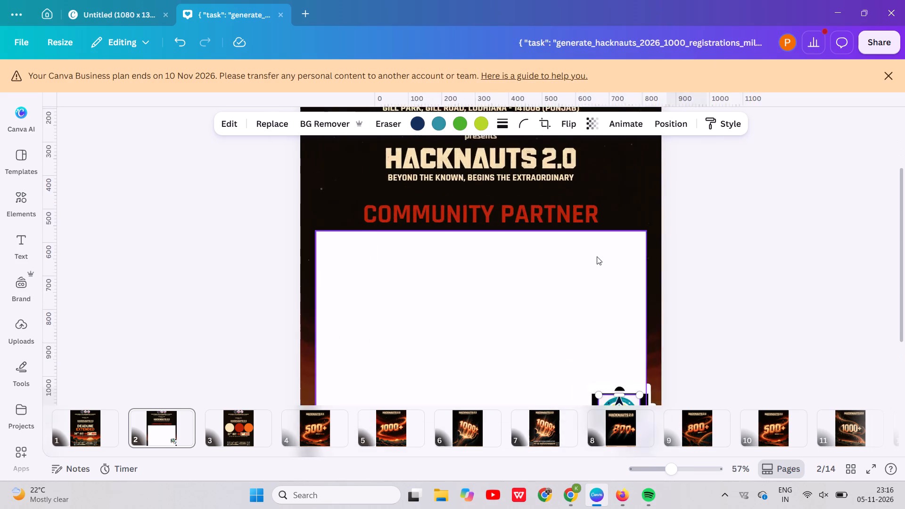
# Move The Ascent Circle logo and one CU Content logo out of the stacked pile onto the upper part of the white panel.
pyautogui.scroll(-3, 597, 256)
pyautogui.scroll(1, 658, 261)
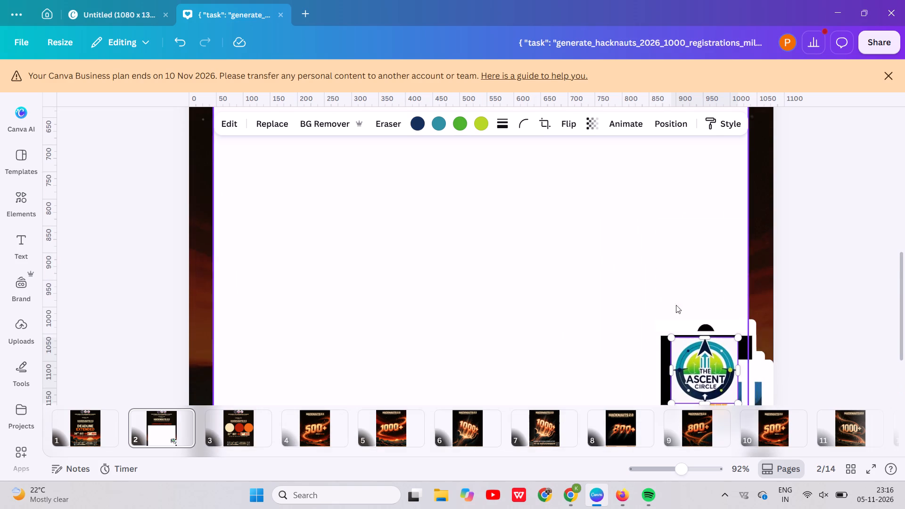
pyautogui.moveTo(698, 374); pyautogui.dragTo(369, 197)
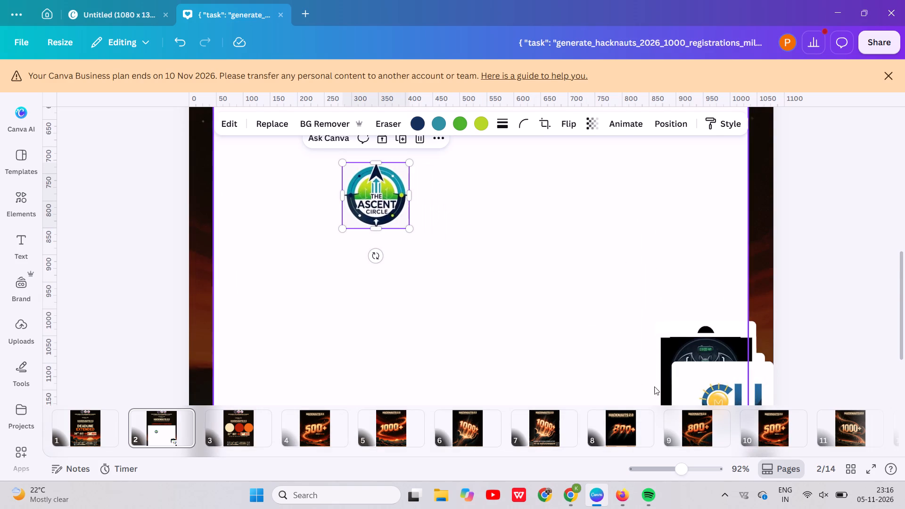
pyautogui.moveTo(720, 384); pyautogui.dragTo(517, 216)
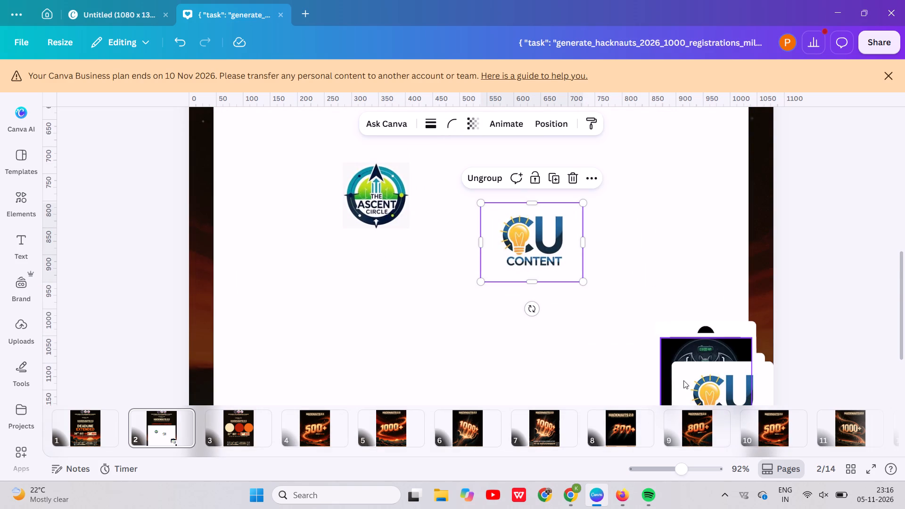
# Pull the next CU Content copy out of the pile and delete this duplicate.
pyautogui.moveTo(690, 383); pyautogui.dragTo(622, 218)
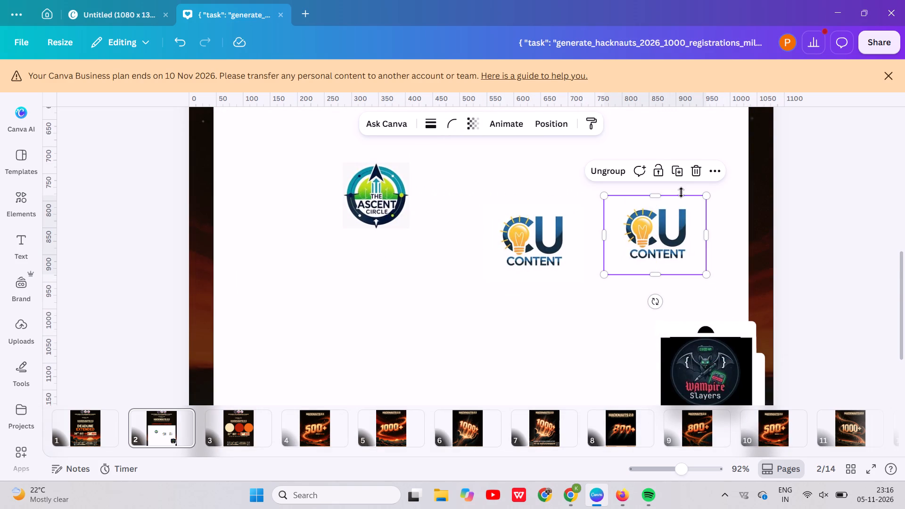
pyautogui.click(692, 177)
# Spread the WAMPire Slayers, CU updates, both YantraKart and UFC logos from the pile over free areas of the white panel.
pyautogui.moveTo(716, 367); pyautogui.dragTo(660, 247)
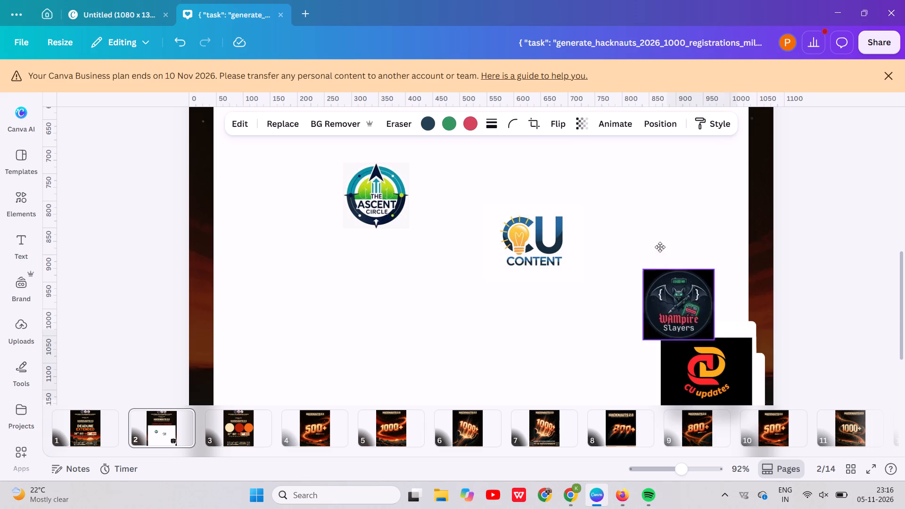
pyautogui.moveTo(660, 247); pyautogui.dragTo(621, 184)
pyautogui.moveTo(707, 361); pyautogui.dragTo(409, 291)
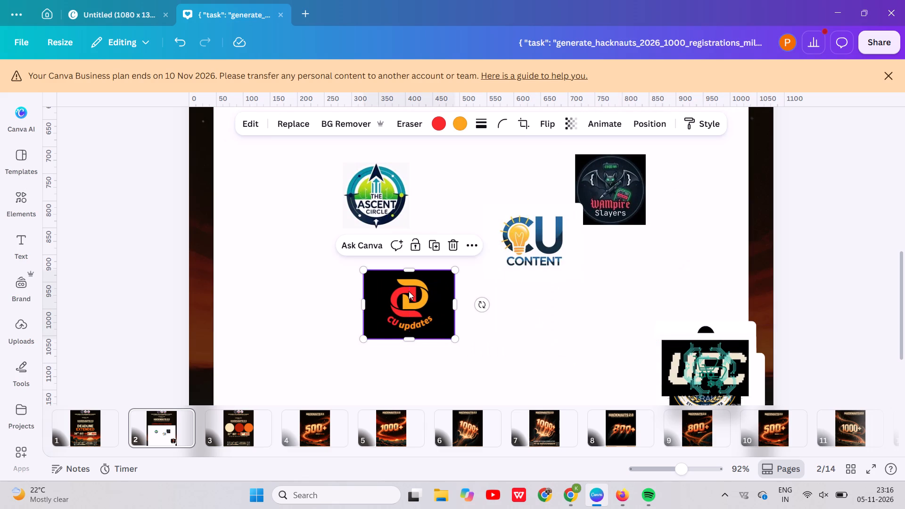
pyautogui.moveTo(709, 374); pyautogui.dragTo(675, 251)
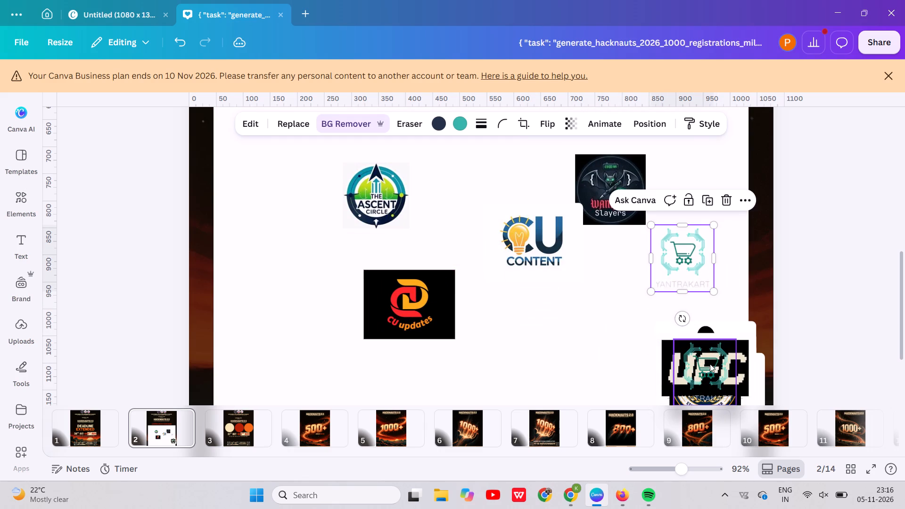
pyautogui.moveTo(710, 364); pyautogui.dragTo(522, 297)
pyautogui.moveTo(664, 370); pyautogui.dragTo(577, 319)
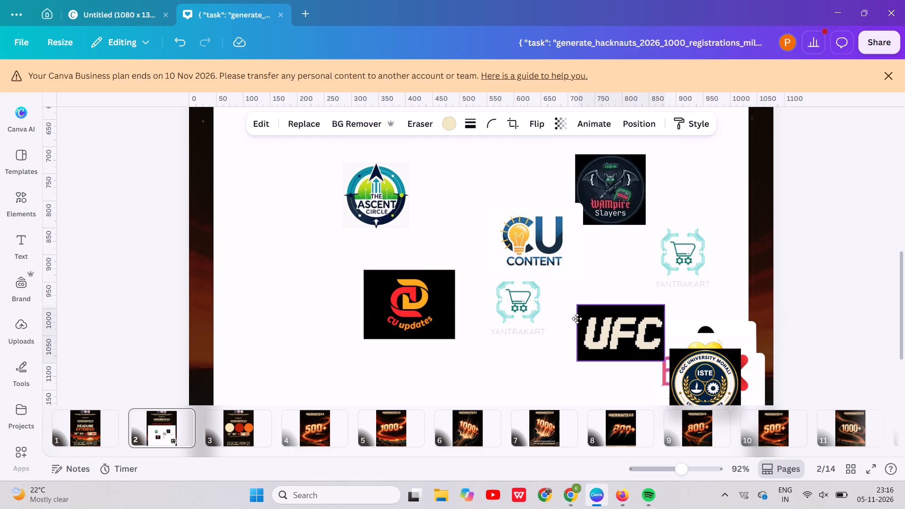
pyautogui.moveTo(577, 319); pyautogui.dragTo(575, 311)
# Spread the ISTE, Techverse Club, EventDevX and IEEE CTSoc logos from the pile across the lower part of the white panel.
pyautogui.moveTo(697, 402); pyautogui.dragTo(521, 369)
pyautogui.scroll(-1, 521, 369)
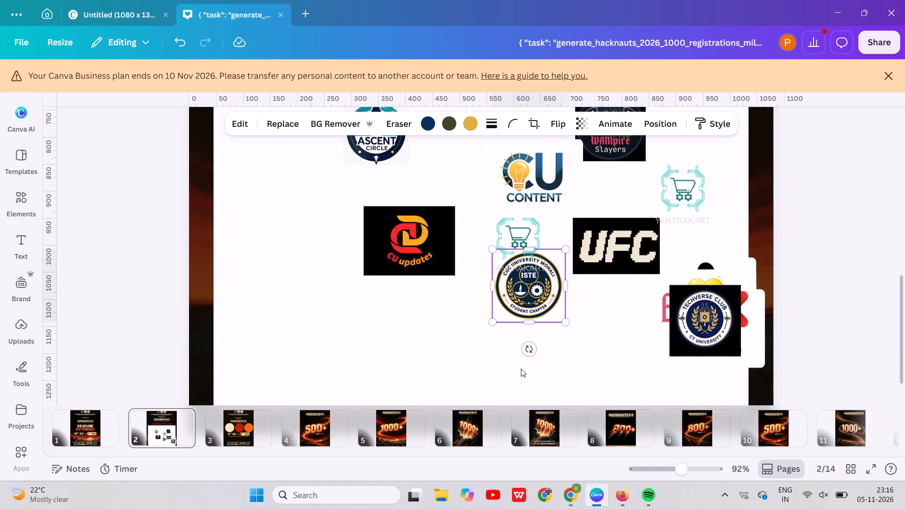
pyautogui.scroll(-1, 521, 369)
pyautogui.moveTo(717, 304); pyautogui.dragTo(339, 281)
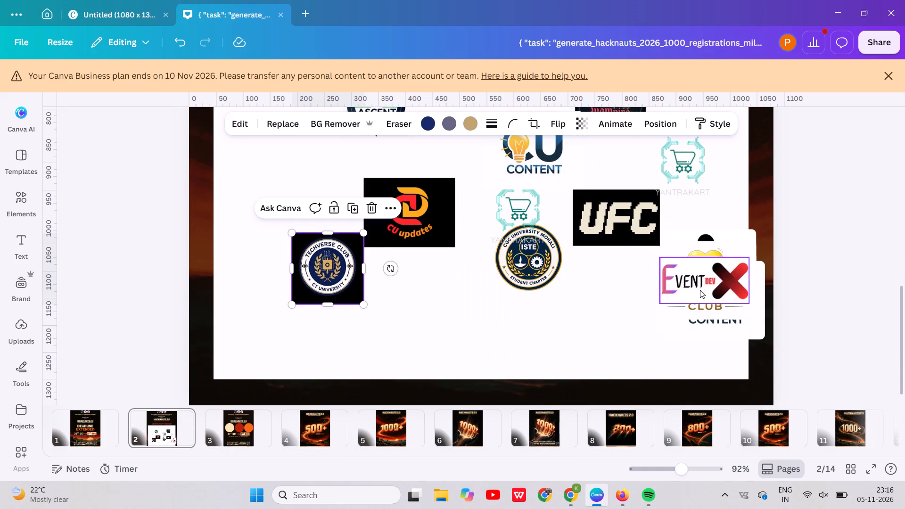
pyautogui.moveTo(700, 290); pyautogui.dragTo(397, 319)
pyautogui.moveTo(709, 283); pyautogui.dragTo(518, 342)
# Move the Happiness Club, Google Developer Group NIT Jalandhar and Apogee logos off the pile to separate spots on the white panel.
pyautogui.moveTo(697, 292); pyautogui.dragTo(631, 326)
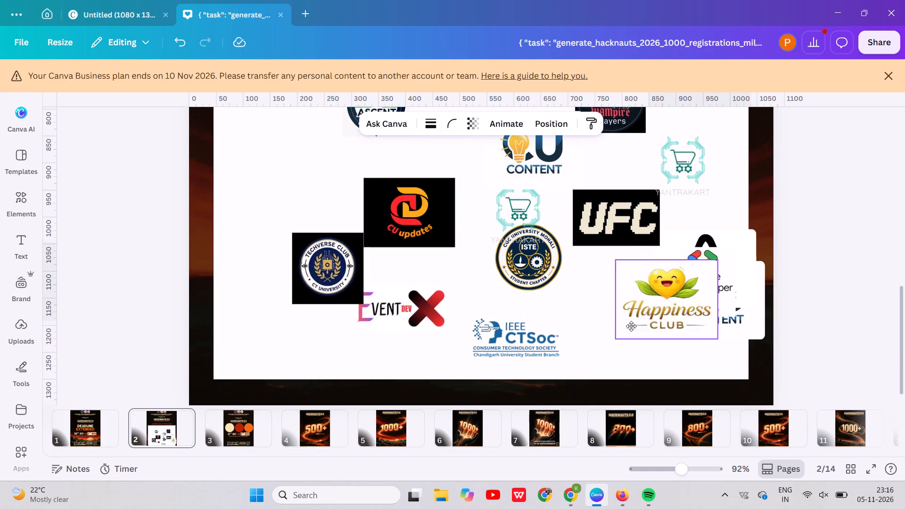
pyautogui.moveTo(631, 326); pyautogui.dragTo(610, 348)
pyautogui.moveTo(700, 282); pyautogui.dragTo(715, 179)
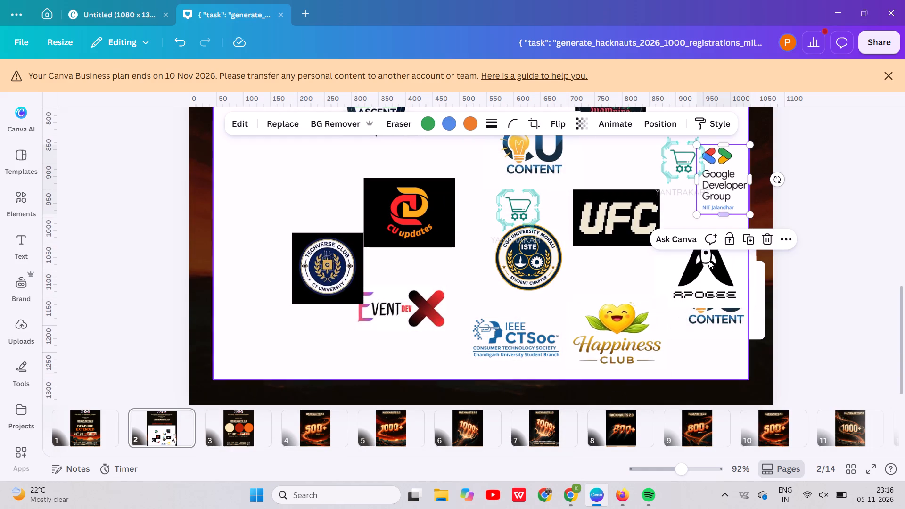
pyautogui.moveTo(708, 279); pyautogui.dragTo(300, 201)
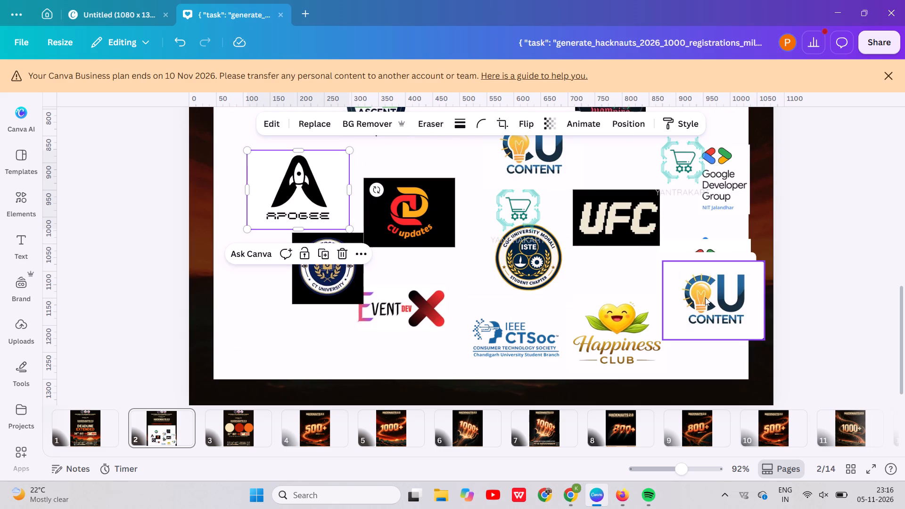
# Delete the two duplicate CU Content logos remaining in the pile.
pyautogui.scroll(1, 705, 297)
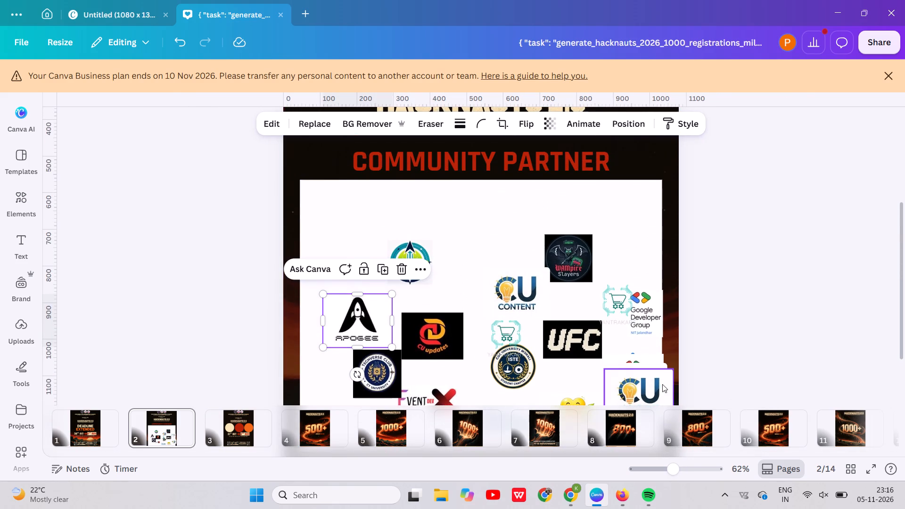
pyautogui.click(660, 385)
pyautogui.click(677, 348)
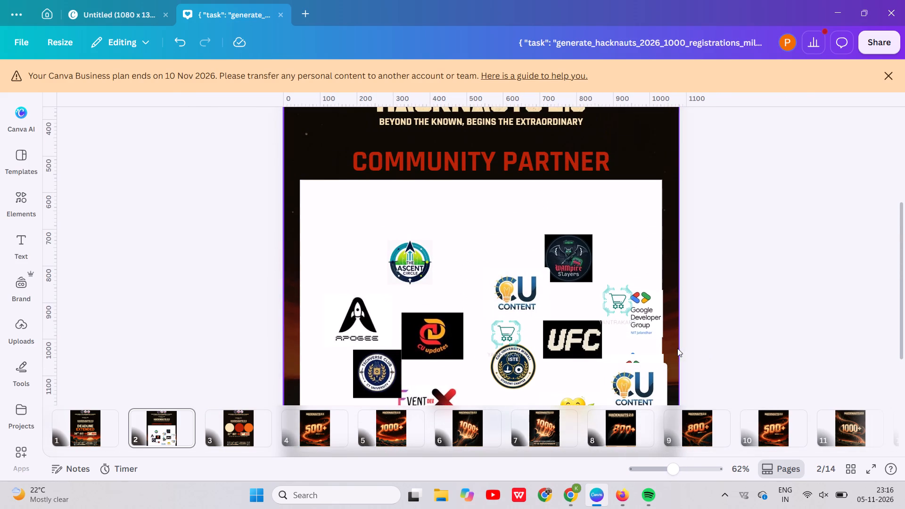
pyautogui.click(648, 397)
pyautogui.click(675, 342)
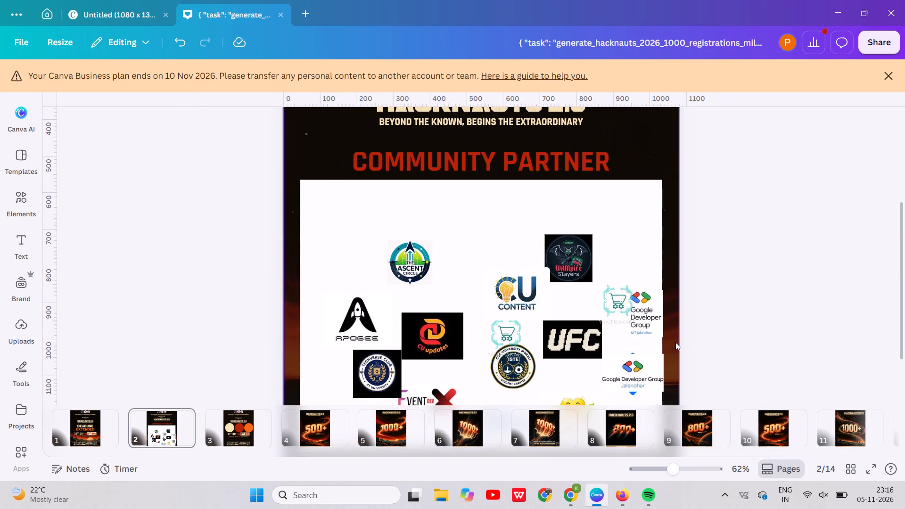
# Move the Google Developer Group Jalandhar logo to the panel's upper middle, uncovering and selecting the blue acm logo.
pyautogui.moveTo(629, 382); pyautogui.dragTo(589, 359)
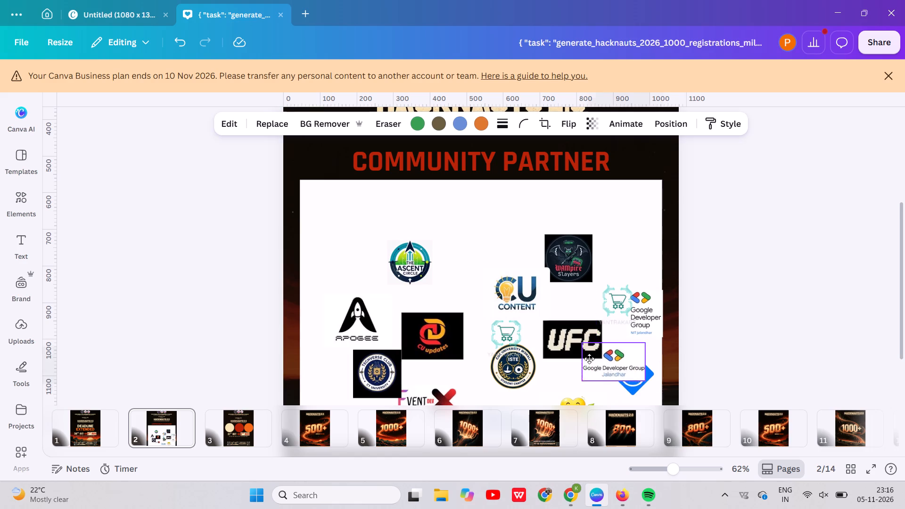
pyautogui.moveTo(589, 359); pyautogui.dragTo(463, 243)
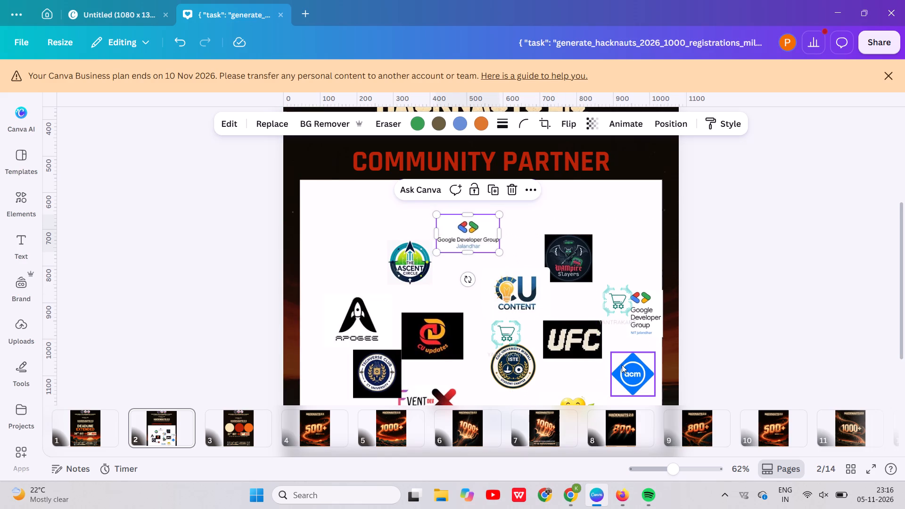
pyautogui.click(636, 372)
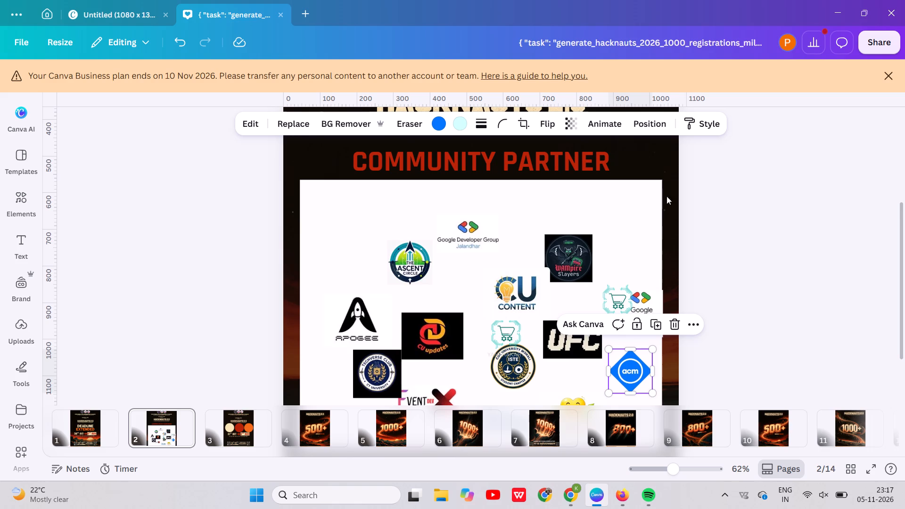
# Change the red heading above the white panel to COMMUNITY PARTNERS.
pyautogui.click(597, 155)
pyautogui.click(597, 155)
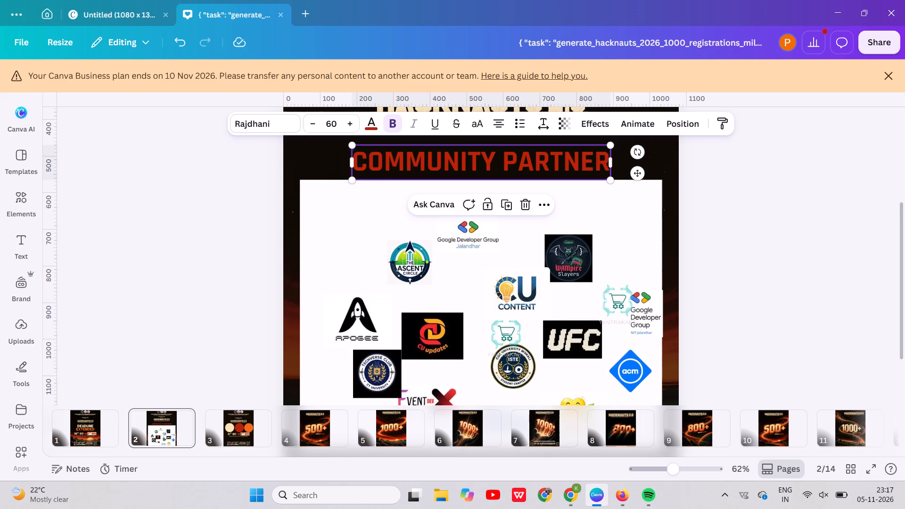
pyautogui.press('Right')
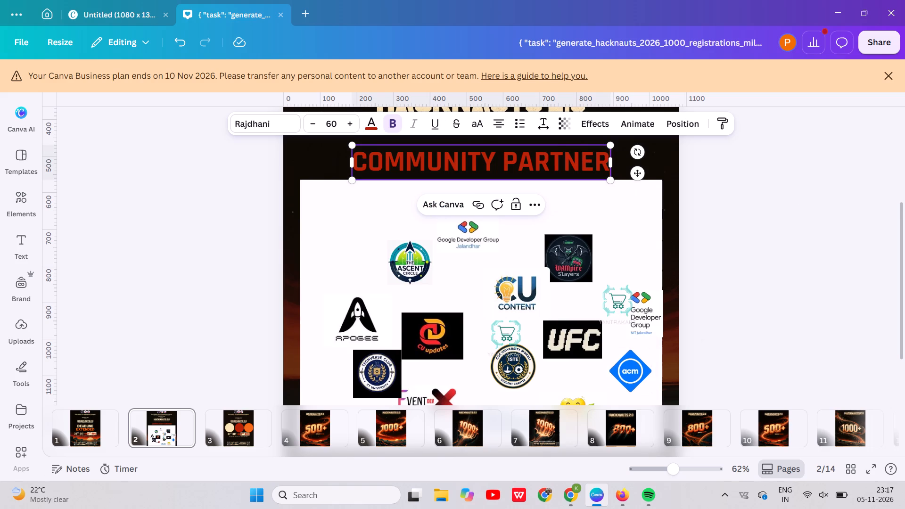
pyautogui.press('s')
pyautogui.press('BackSpace')
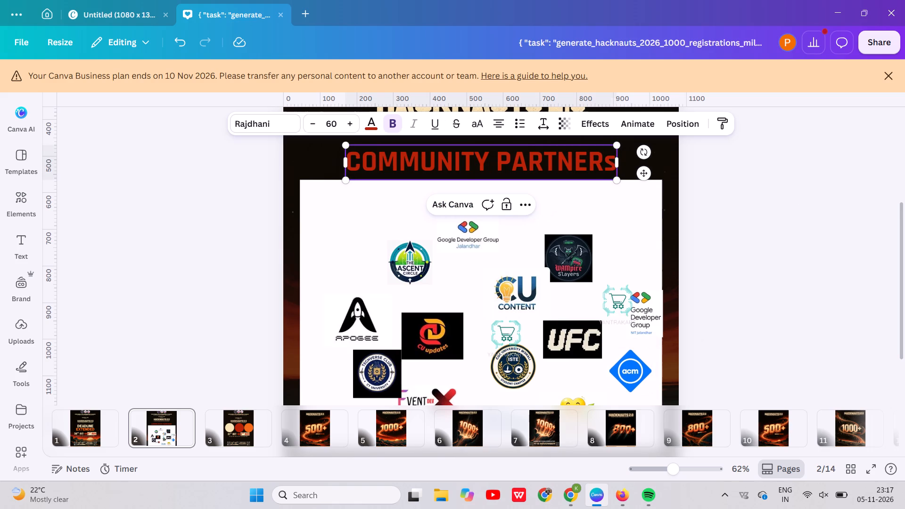
pyautogui.hotkey('shift', 's')
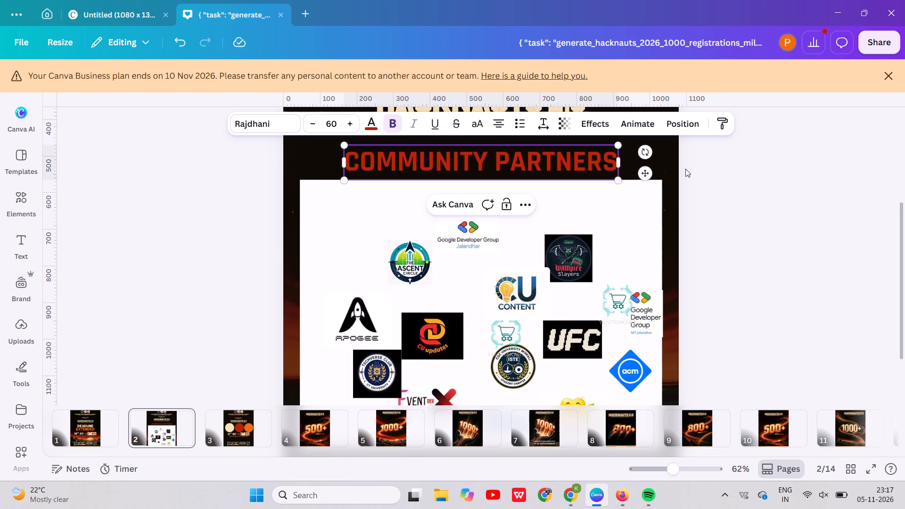
pyautogui.click(703, 180)
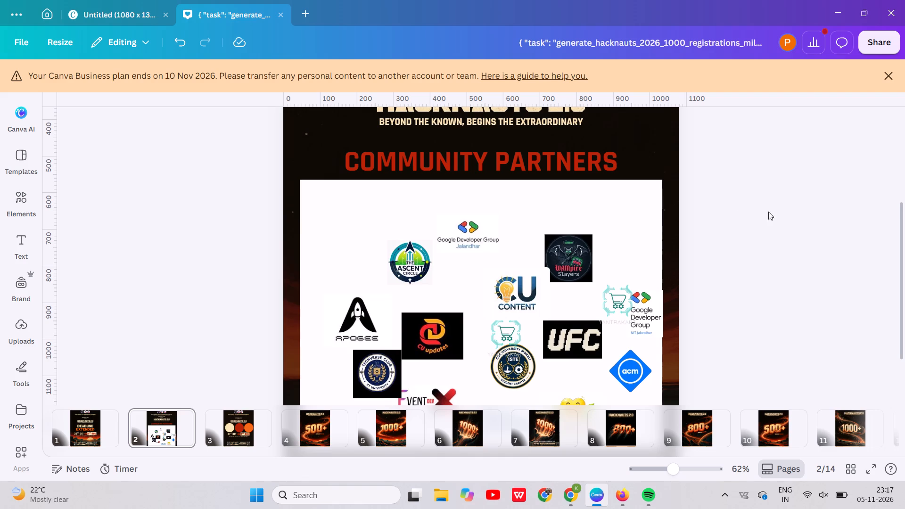
# Move the Ascent Circle logo to the white panel's upper-left corner and enlarge it.
pyautogui.scroll(-1, 617, 234)
pyautogui.click(390, 222)
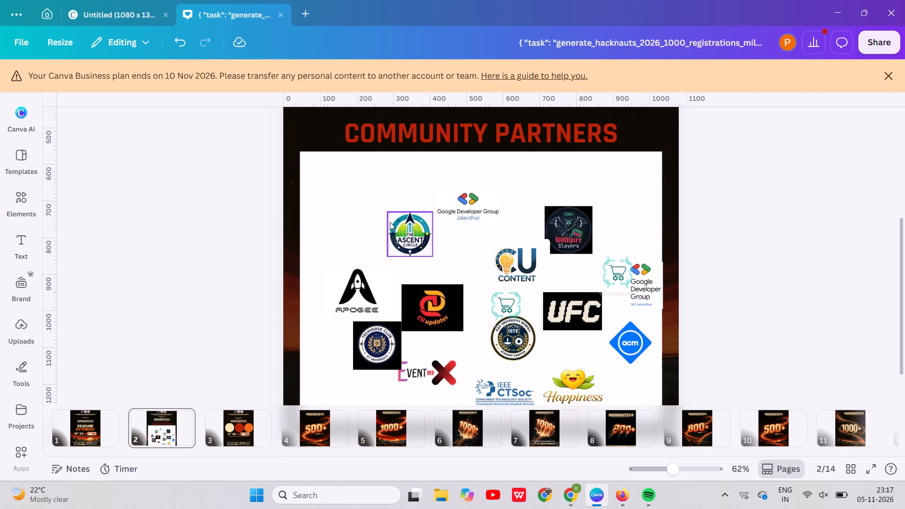
pyautogui.moveTo(397, 226); pyautogui.dragTo(332, 186)
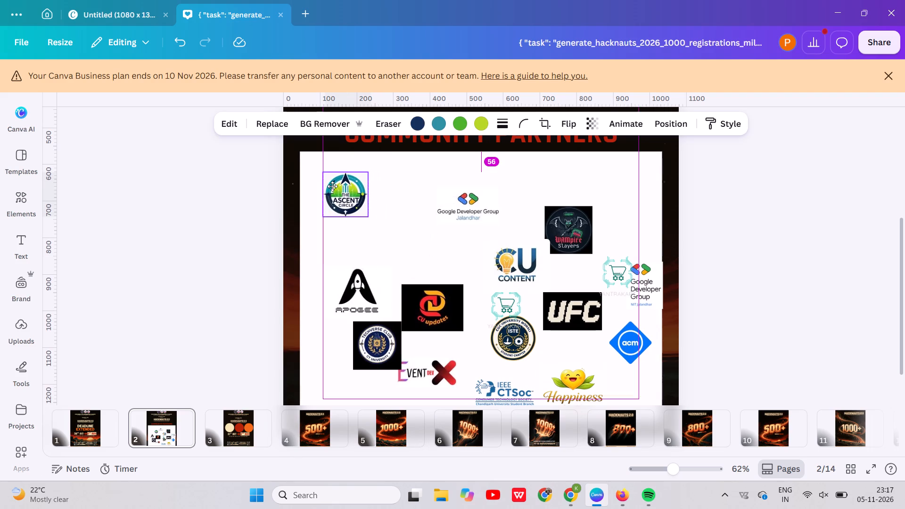
pyautogui.moveTo(332, 186); pyautogui.dragTo(329, 184)
pyautogui.moveTo(366, 210); pyautogui.dragTo(382, 223)
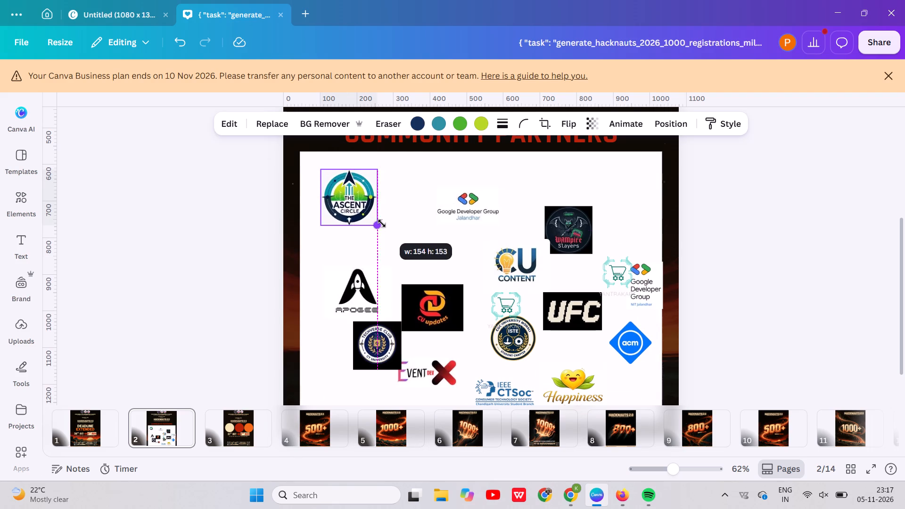
pyautogui.moveTo(382, 223); pyautogui.dragTo(385, 228)
pyautogui.moveTo(348, 208); pyautogui.dragTo(339, 199)
# Enlarge the Google Developer Group Jalandhar logo and place it in the panel's top row beside the Ascent Circle logo.
pyautogui.click(467, 204)
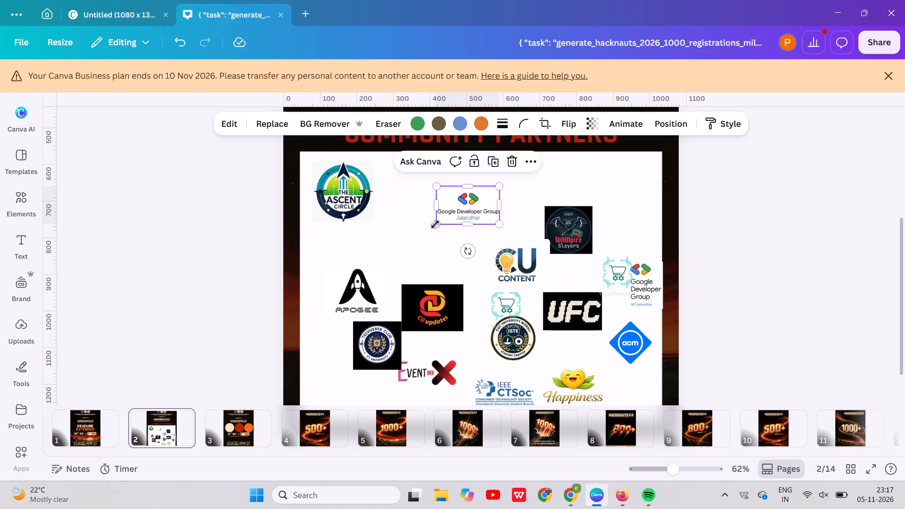
pyautogui.moveTo(440, 222); pyautogui.dragTo(413, 246)
pyautogui.moveTo(454, 224); pyautogui.dragTo(453, 222)
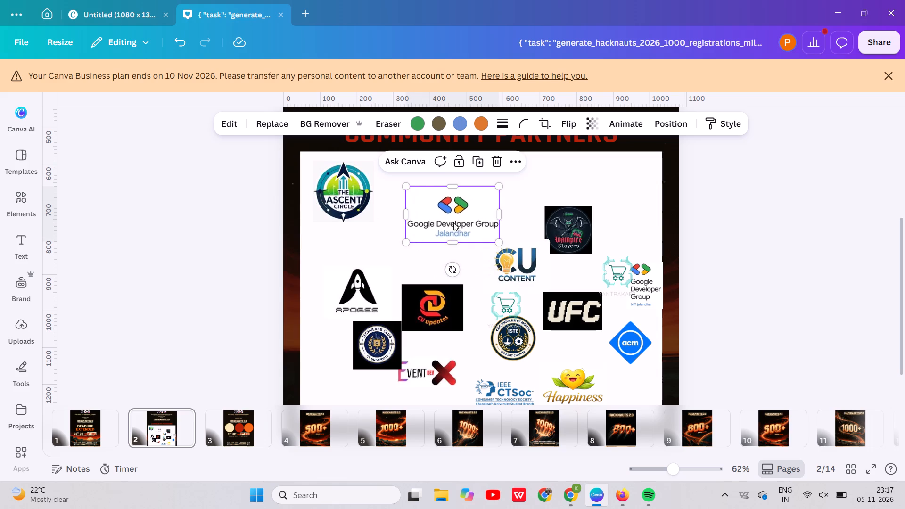
pyautogui.moveTo(453, 222); pyautogui.dragTo(448, 204)
# Move the WAMpire Slayers logo into the top row beside the Google Developer Group Jalandhar logo and enlarge it slightly.
pyautogui.click(560, 223)
pyautogui.moveTo(560, 223); pyautogui.dragTo(551, 194)
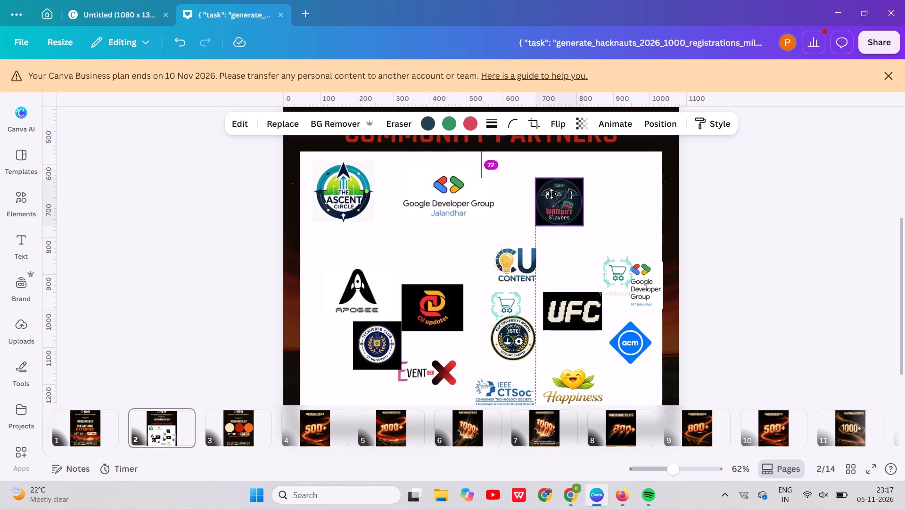
pyautogui.moveTo(551, 194); pyautogui.dragTo(548, 181)
pyautogui.moveTo(533, 213); pyautogui.dragTo(515, 225)
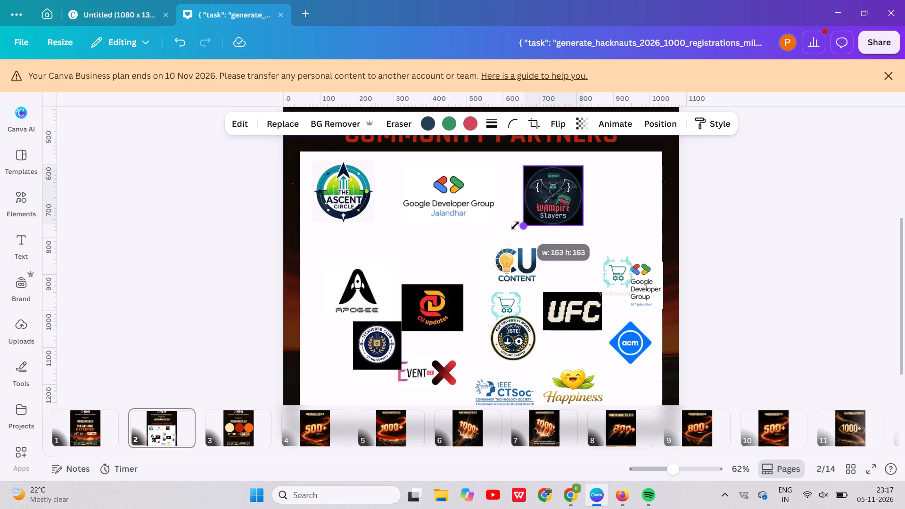
pyautogui.moveTo(515, 225); pyautogui.dragTo(522, 217)
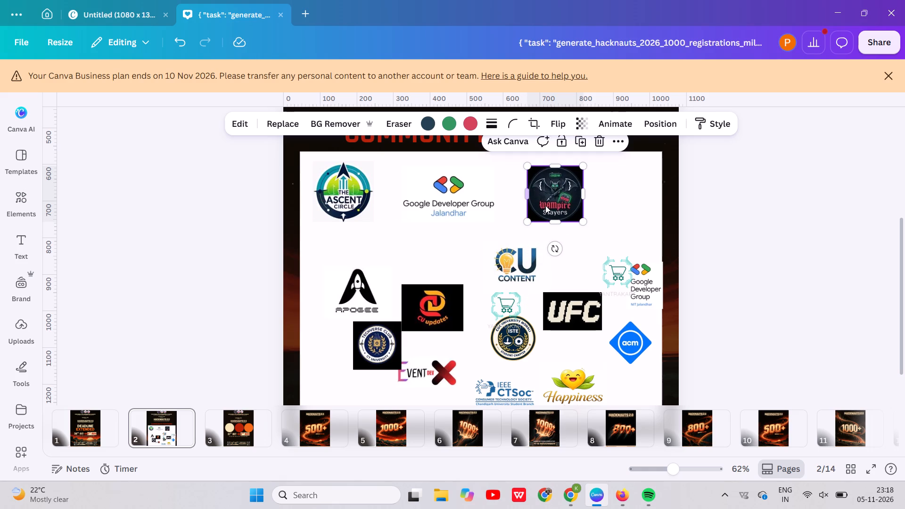
pyautogui.click(545, 205)
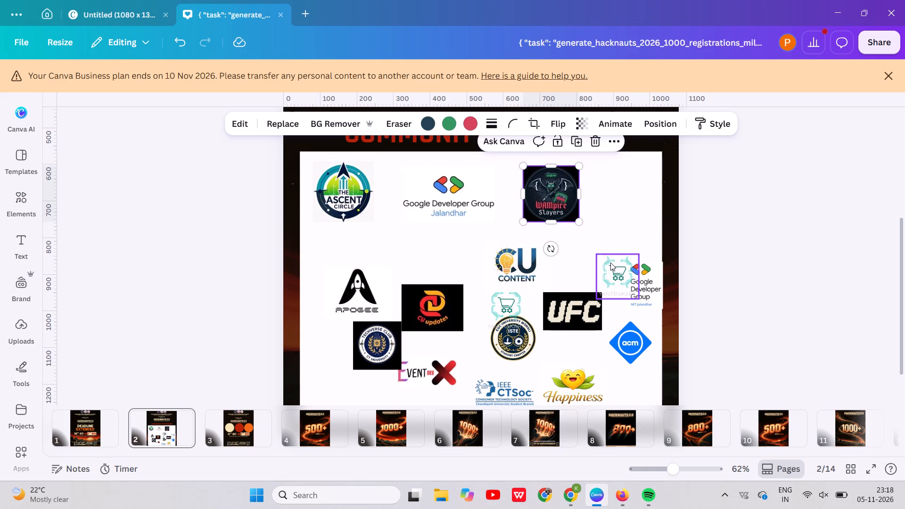
# Move the Yantrakart logo beside the Google Developer Group NIT Jalandhar logo to the right end of the top row and enlarge it.
pyautogui.moveTo(613, 265); pyautogui.dragTo(626, 183)
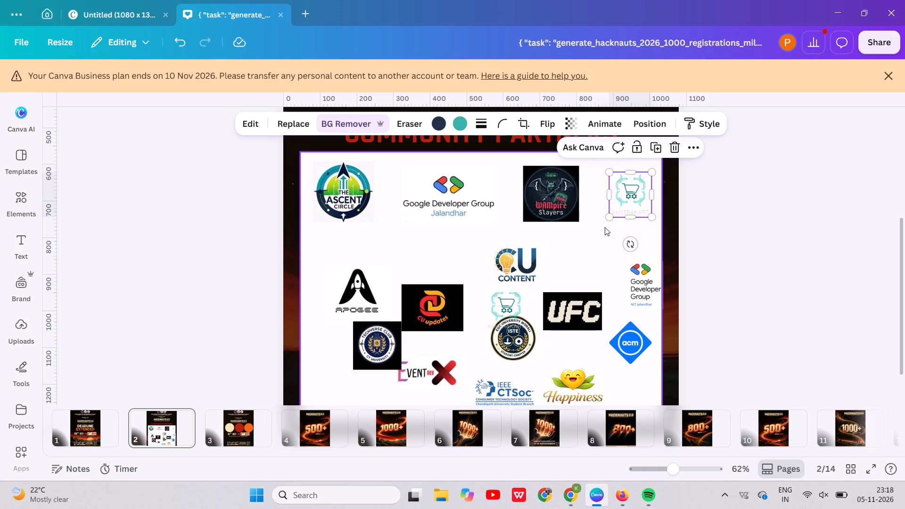
pyautogui.moveTo(608, 218); pyautogui.dragTo(591, 238)
pyautogui.moveTo(609, 222); pyautogui.dragTo(611, 220)
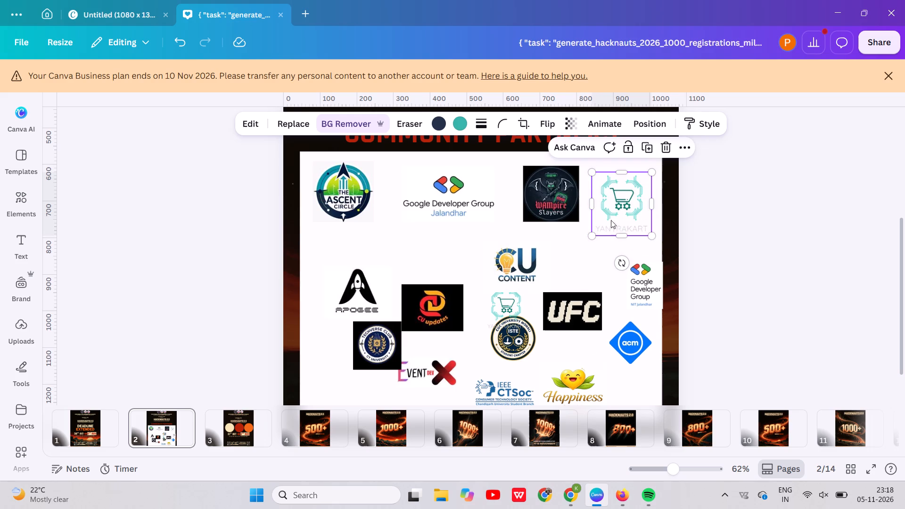
pyautogui.moveTo(611, 220); pyautogui.dragTo(615, 213)
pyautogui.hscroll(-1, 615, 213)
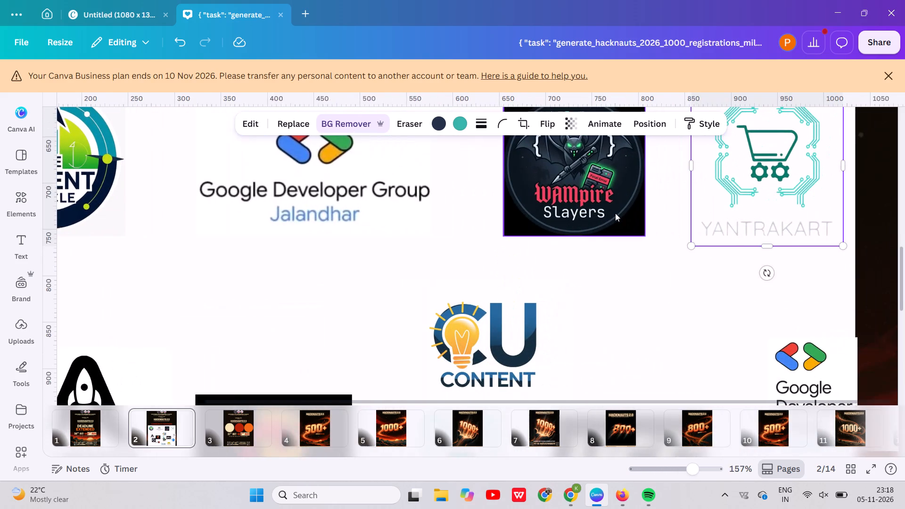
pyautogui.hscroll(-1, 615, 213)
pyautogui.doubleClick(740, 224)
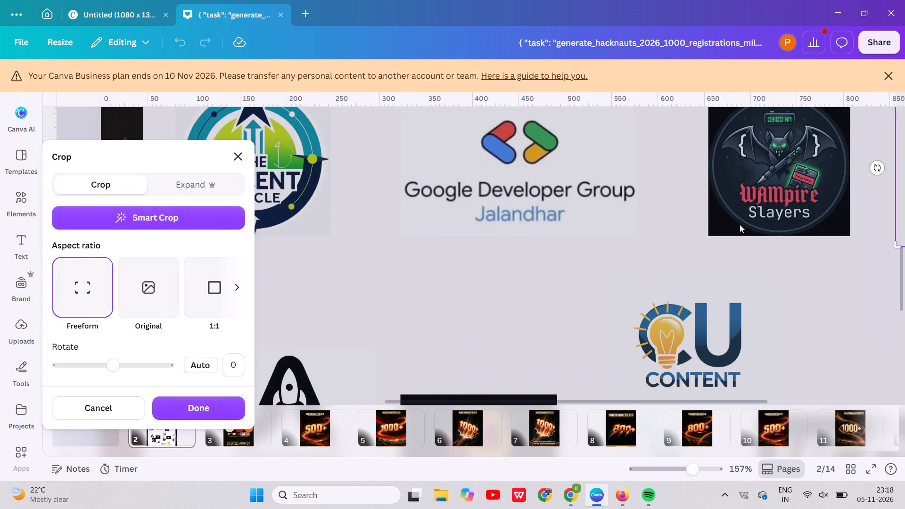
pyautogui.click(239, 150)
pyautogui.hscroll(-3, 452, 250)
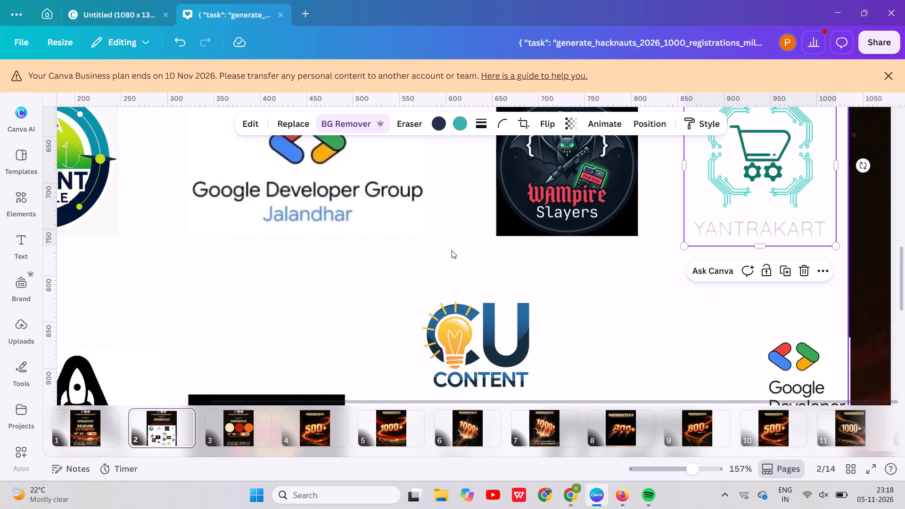
# Add a circle shape to the poster page and fill it with near-black.
pyautogui.click(622, 266)
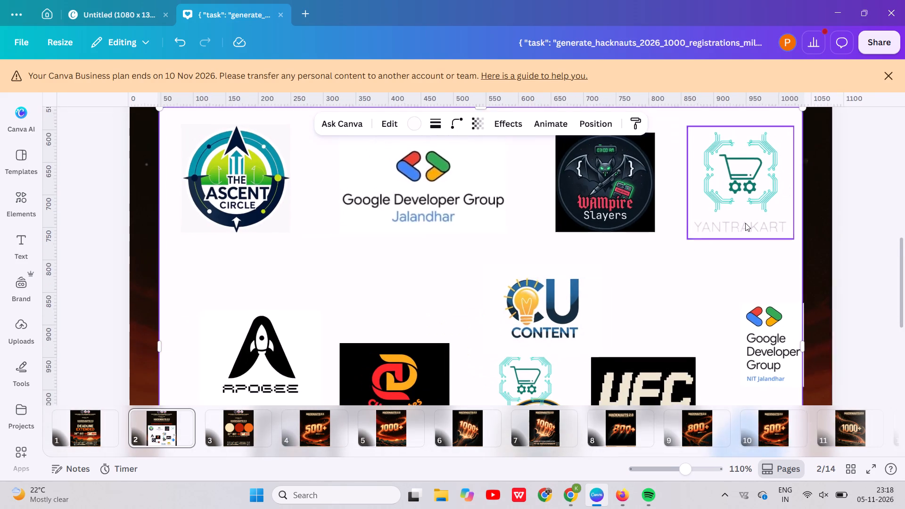
pyautogui.press('c')
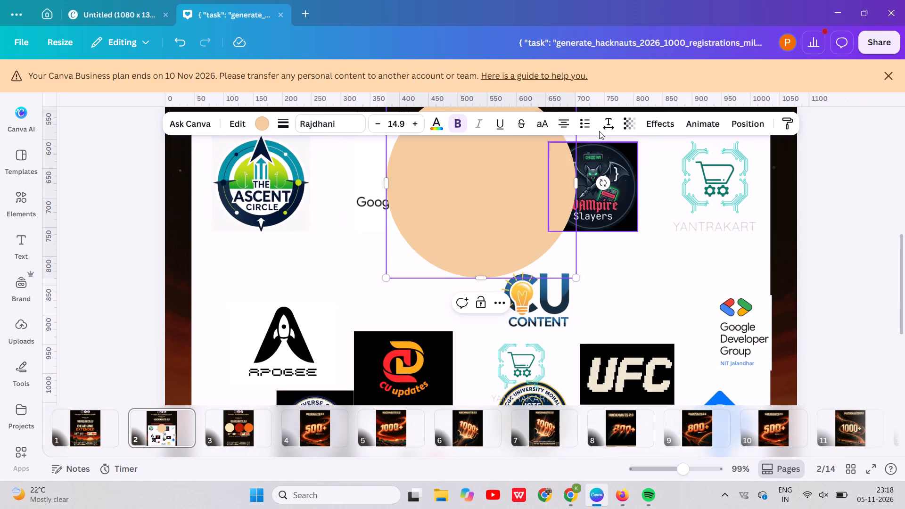
pyautogui.click(413, 123)
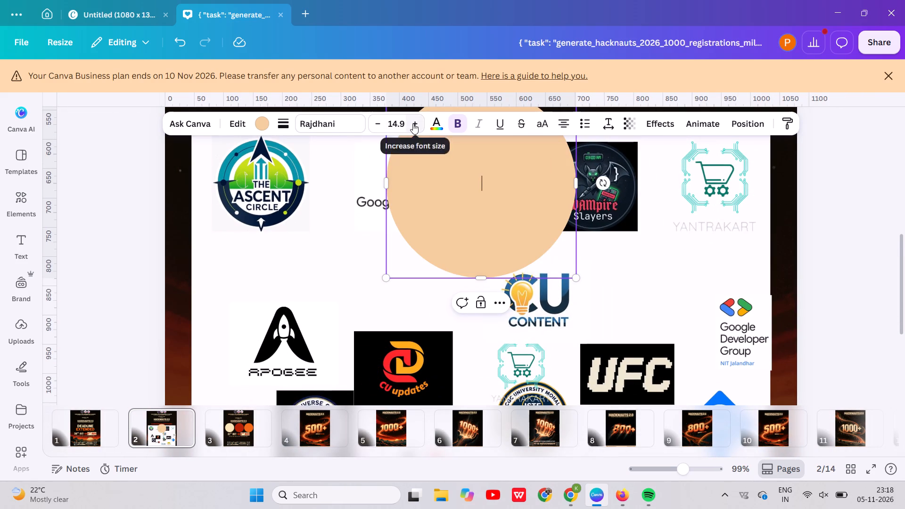
pyautogui.click(466, 118)
pyautogui.click(460, 119)
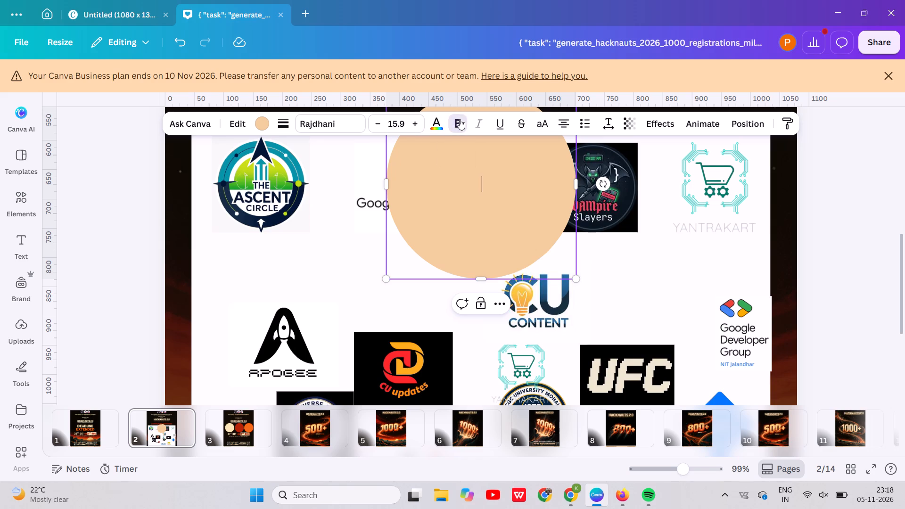
pyautogui.click(440, 123)
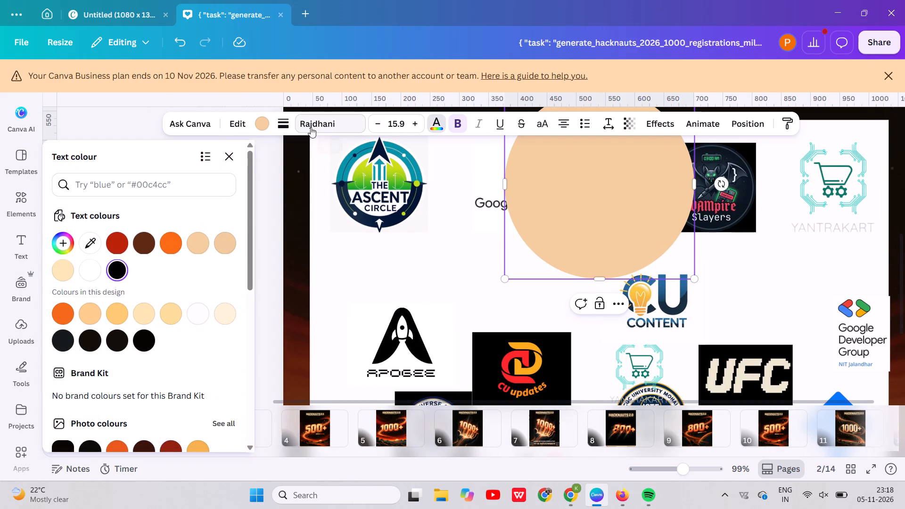
pyautogui.click(260, 129)
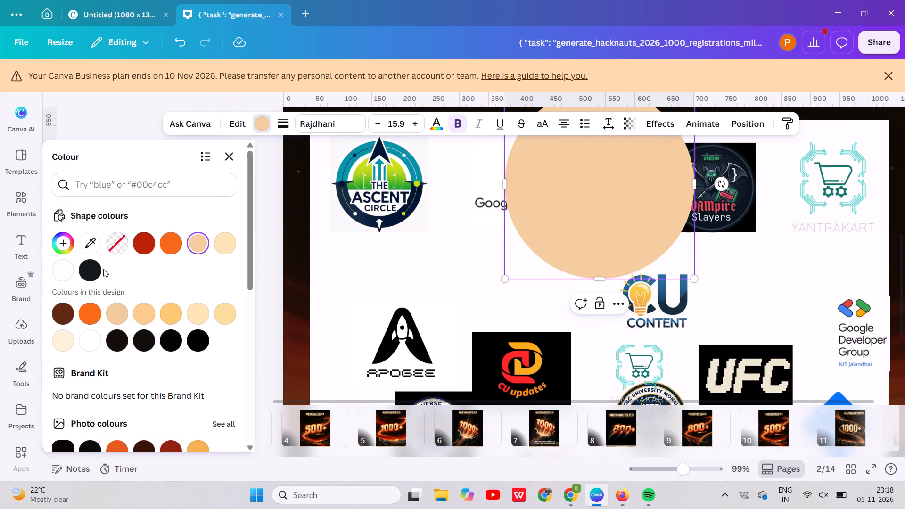
pyautogui.click(92, 269)
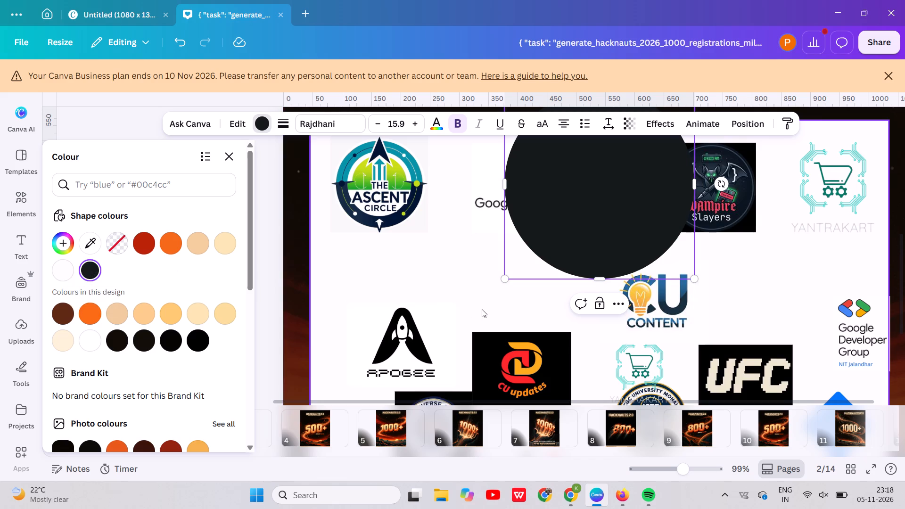
# Shrink the near-black circle and move it over the Yantrakart logo in the panel's top row.
pyautogui.moveTo(599, 282); pyautogui.dragTo(544, 226)
pyautogui.moveTo(495, 182); pyautogui.dragTo(550, 200)
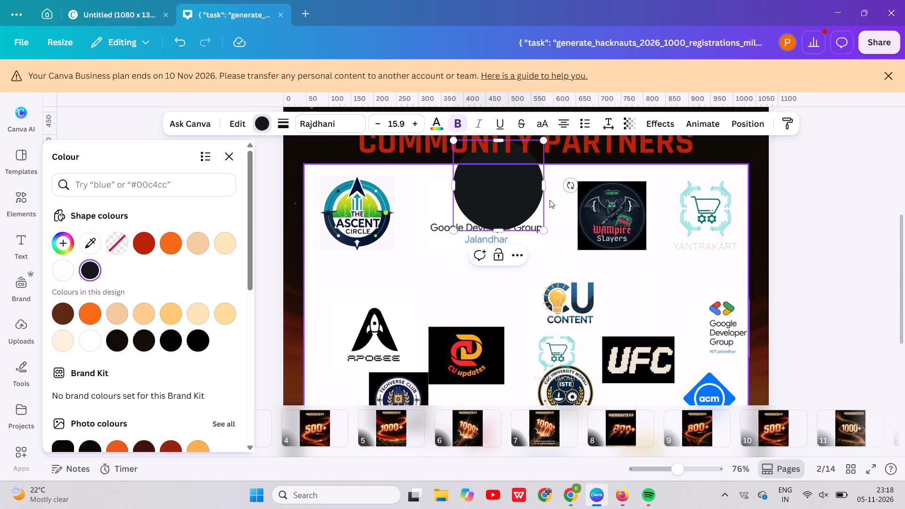
pyautogui.moveTo(550, 200); pyautogui.dragTo(519, 202)
pyautogui.moveTo(519, 202); pyautogui.dragTo(724, 226)
# Send the near-black circle backward so it sits behind the Yantrakart logo.
pyautogui.rightClick(724, 226)
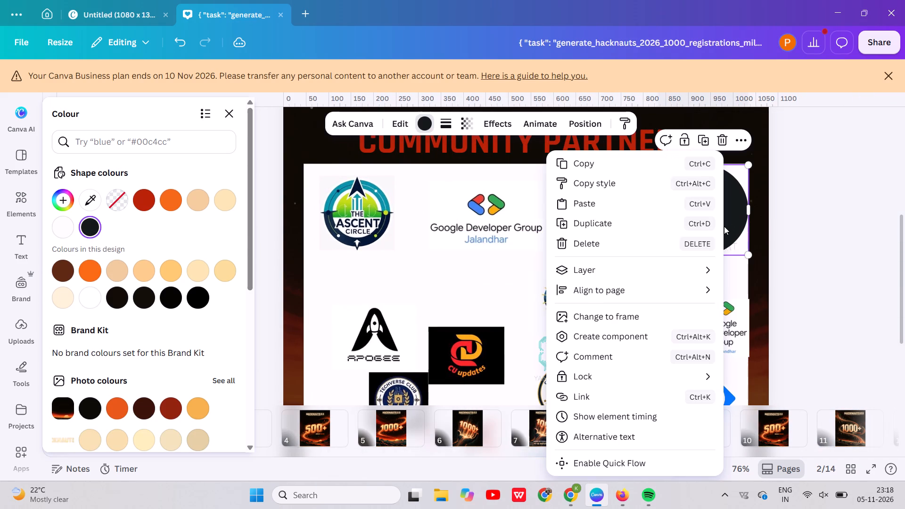
pyautogui.click(641, 272)
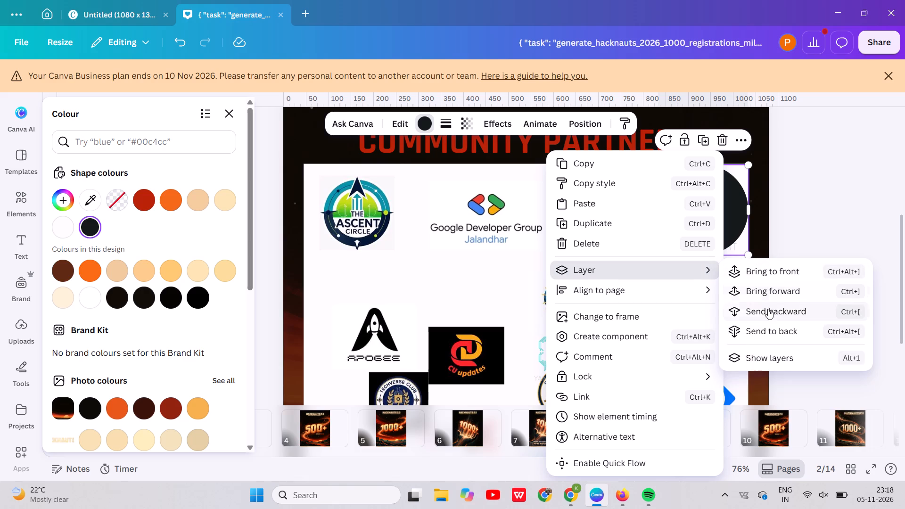
pyautogui.click(767, 309)
pyautogui.click(778, 252)
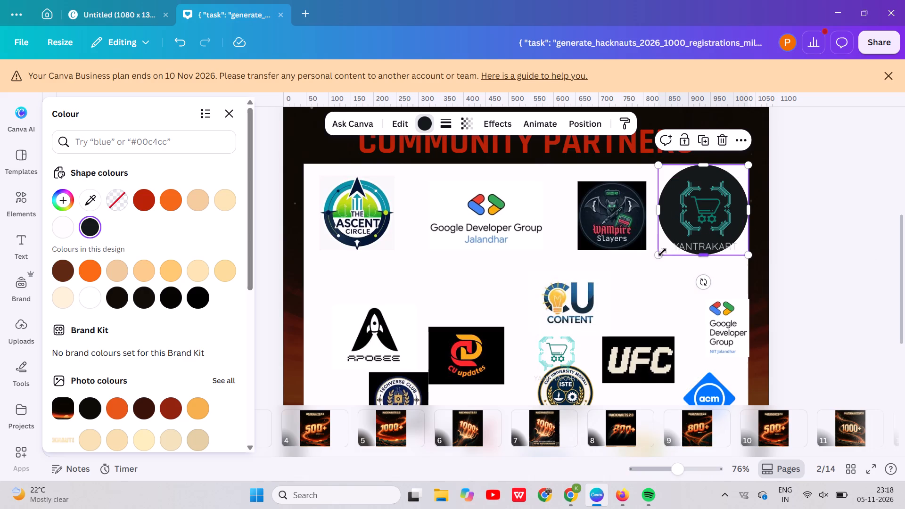
# Enlarge the near-black circle to about 224 by 224 and centre it around the Yantrakart logo.
pyautogui.moveTo(662, 253); pyautogui.dragTo(659, 262)
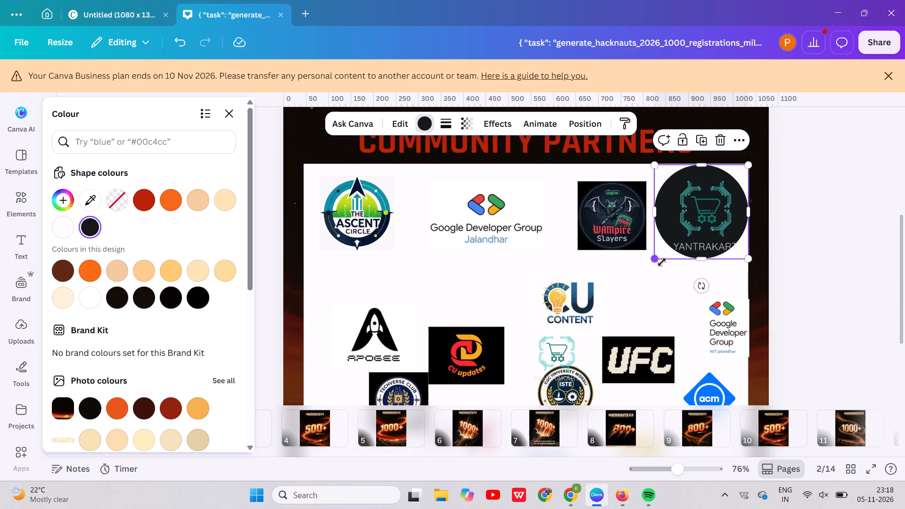
pyautogui.moveTo(751, 262); pyautogui.dragTo(760, 266)
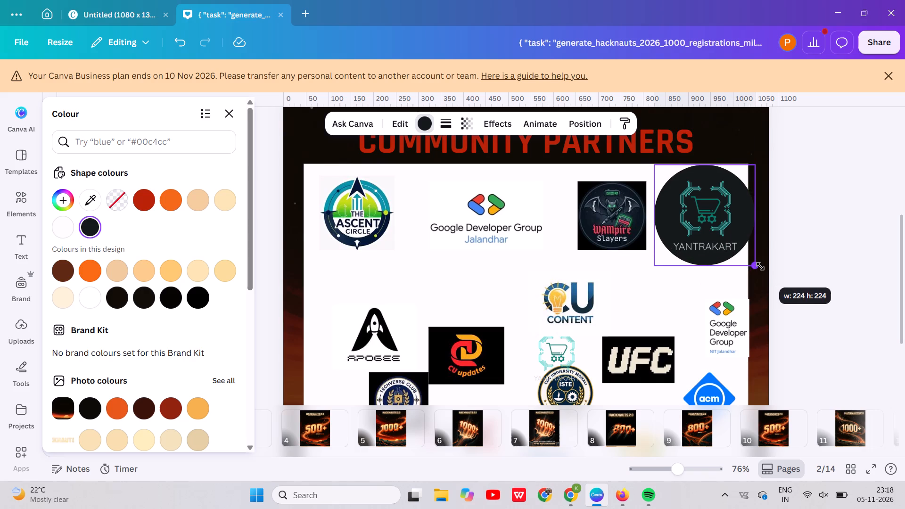
pyautogui.moveTo(760, 266); pyautogui.dragTo(761, 267)
pyautogui.hscroll(-1, 824, 269)
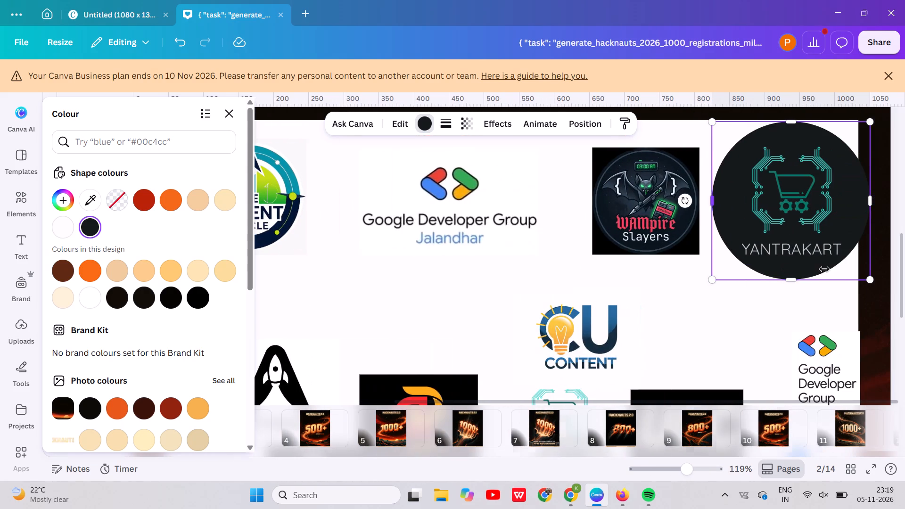
pyautogui.hscroll(-1, 824, 269)
pyautogui.click(840, 271)
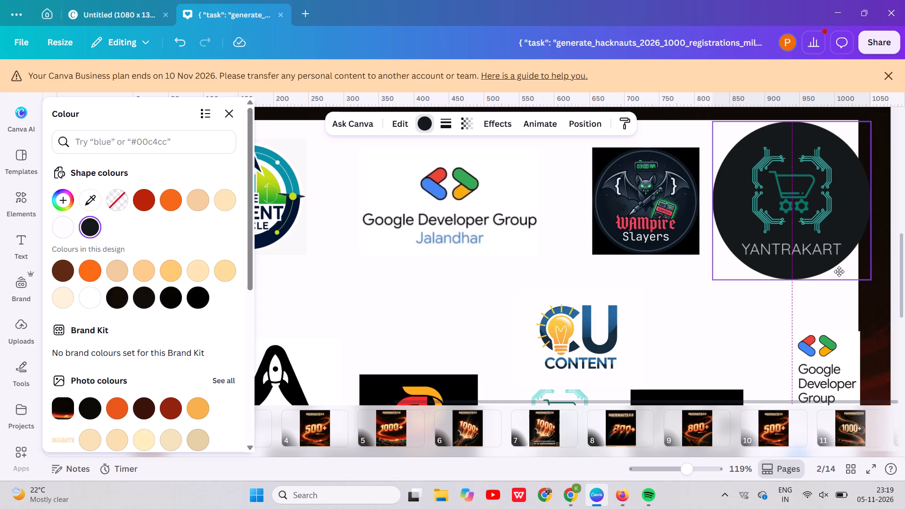
# Group the Yantrakart logo with the near-black circle behind it.
pyautogui.rightClick(816, 237)
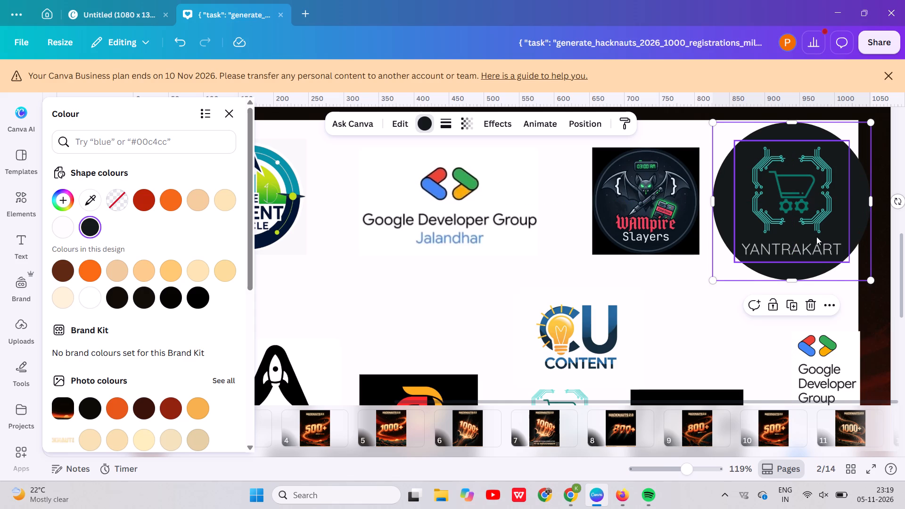
pyautogui.click(884, 287)
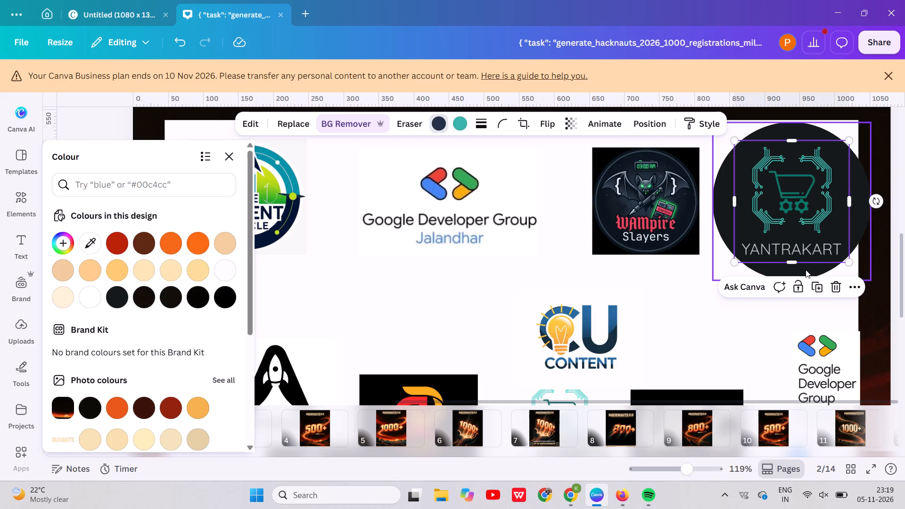
pyautogui.keyDown('shift'); pyautogui.click(806, 270); pyautogui.keyUp('shift')
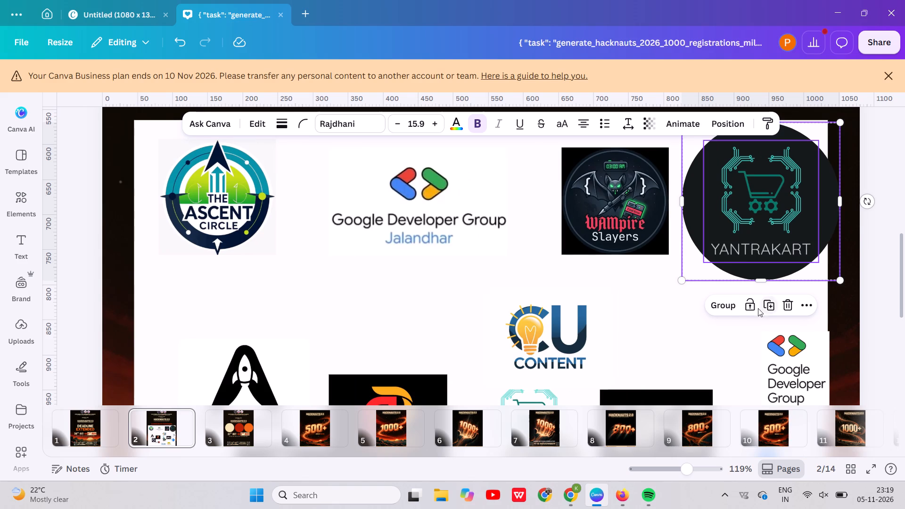
pyautogui.click(732, 304)
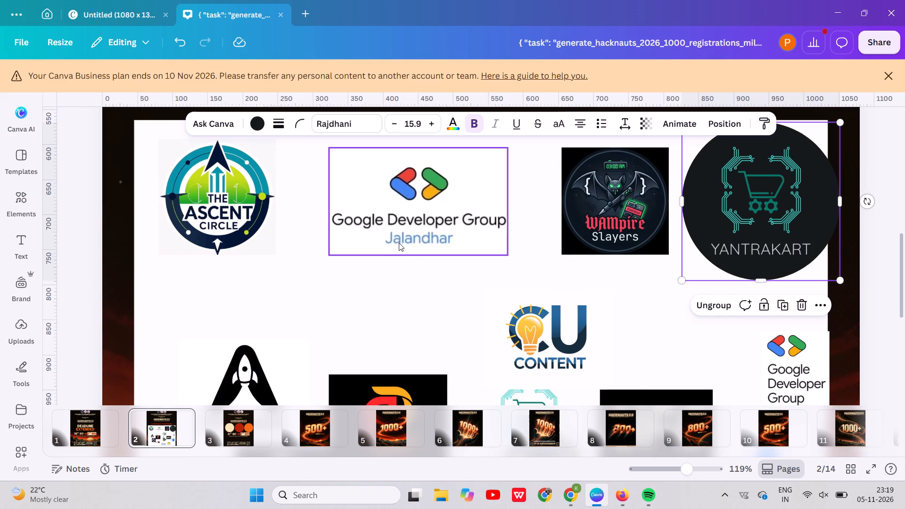
# Move the Google Developer Group Jalandhar logo close beside The Ascent Circle logo in the panel's top row.
pyautogui.click(403, 238)
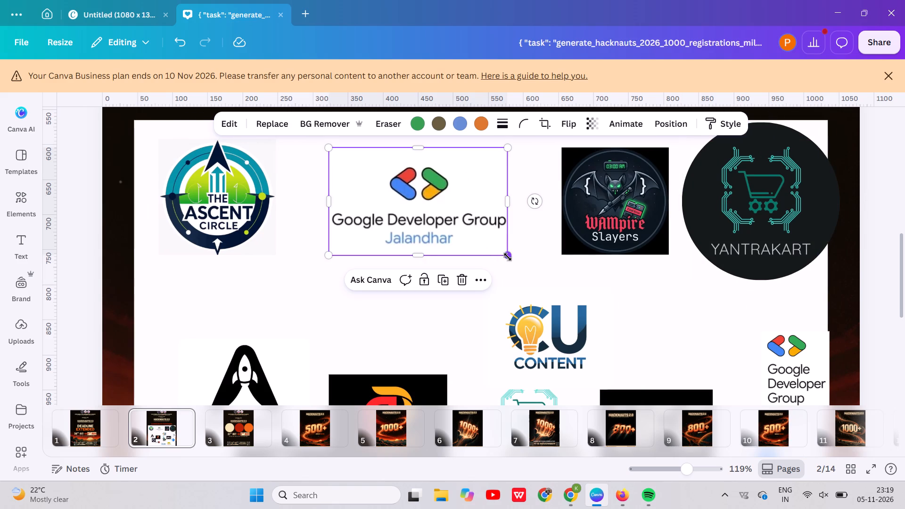
pyautogui.moveTo(508, 257); pyautogui.dragTo(495, 265)
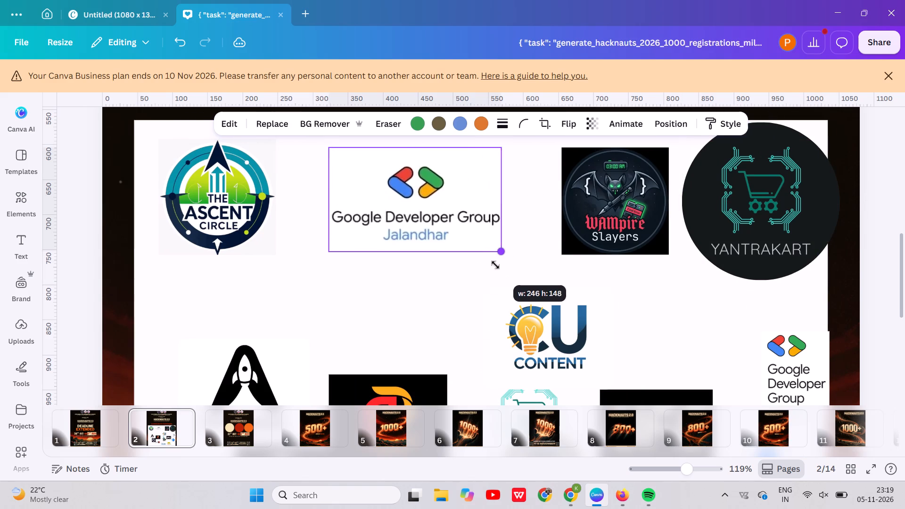
pyautogui.moveTo(495, 265); pyautogui.dragTo(499, 267)
pyautogui.moveTo(439, 228); pyautogui.dragTo(404, 228)
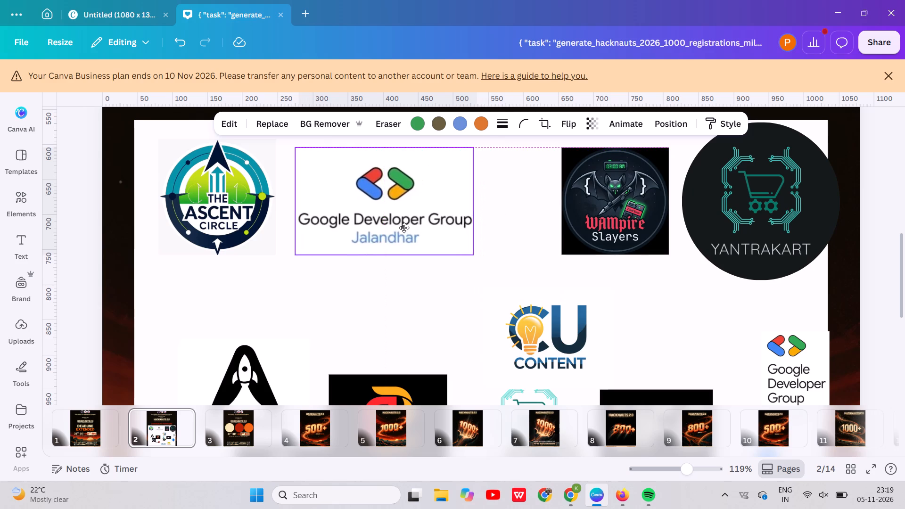
pyautogui.moveTo(404, 228); pyautogui.dragTo(396, 228)
# Remove the background from The Ascent Circle logo.
pyautogui.click(263, 241)
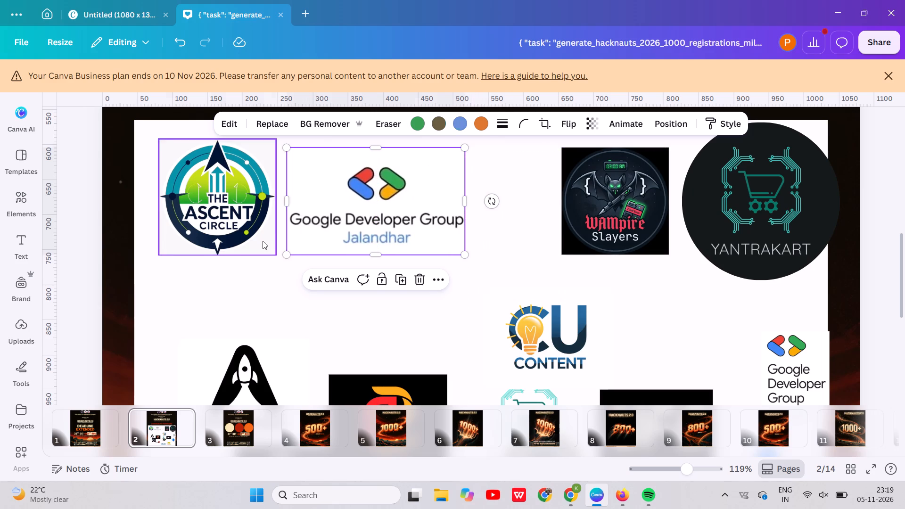
pyautogui.click(317, 125)
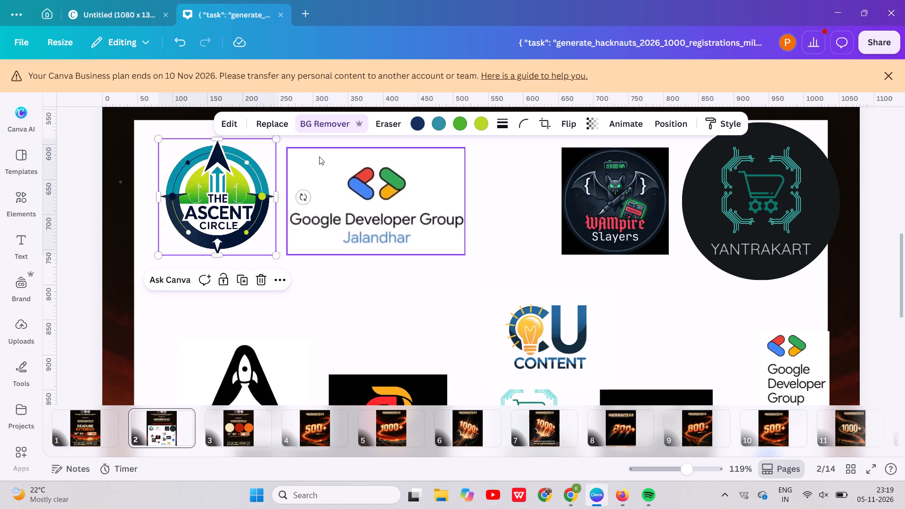
pyautogui.click(323, 267)
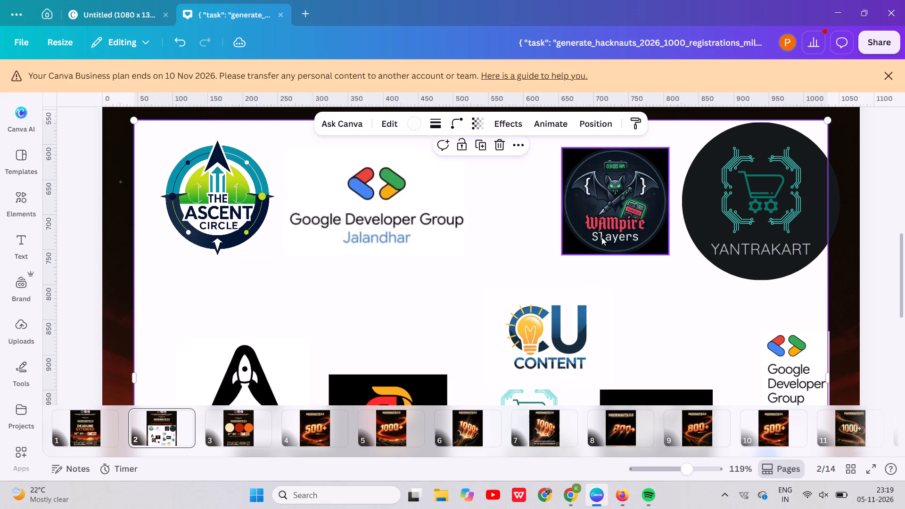
# Move the WAMpire Slayers logo close beside the Google Developer Group Jalandhar logo and remove its background.
pyautogui.moveTo(607, 236); pyautogui.dragTo(540, 238)
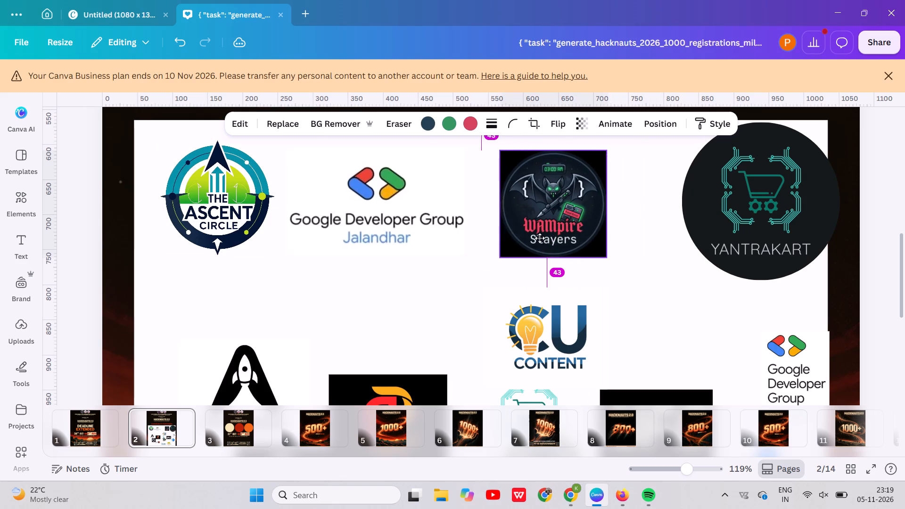
pyautogui.moveTo(540, 238); pyautogui.dragTo(527, 238)
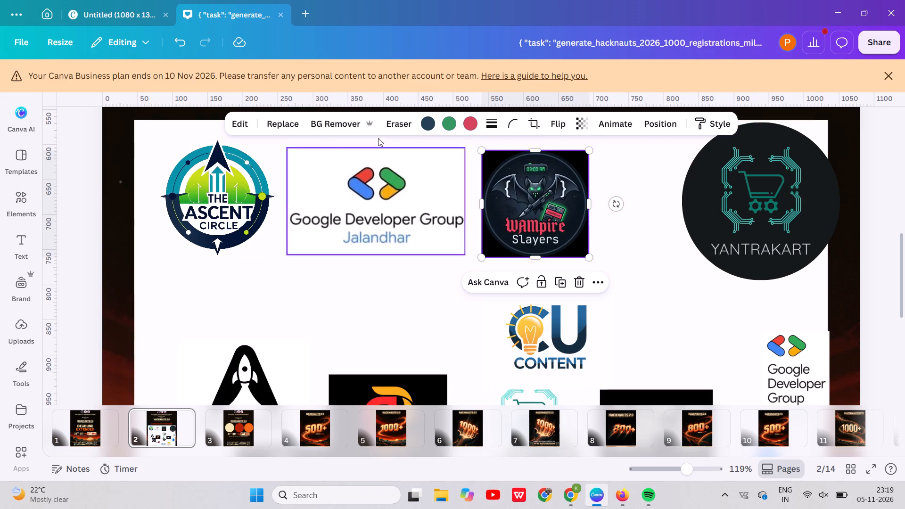
pyautogui.click(350, 126)
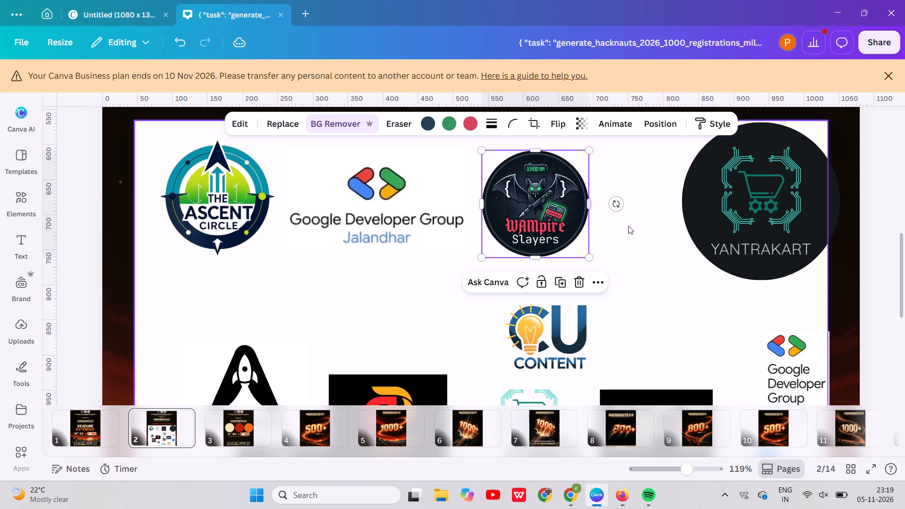
# Shrink the grouped Yantrakart logo to match the WAMpire Slayers logo's size and place it beside that logo, aligned in the top row.
pyautogui.moveTo(756, 217); pyautogui.dragTo(694, 214)
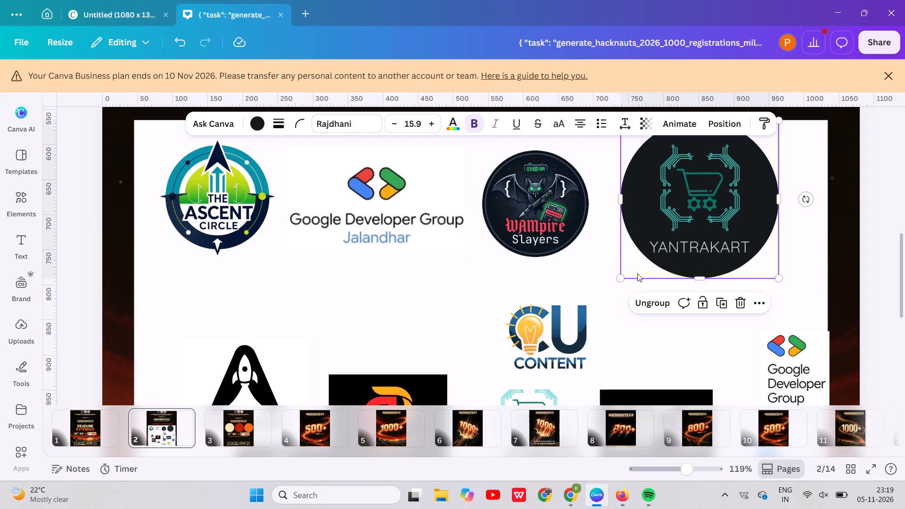
pyautogui.moveTo(625, 275); pyautogui.dragTo(638, 269)
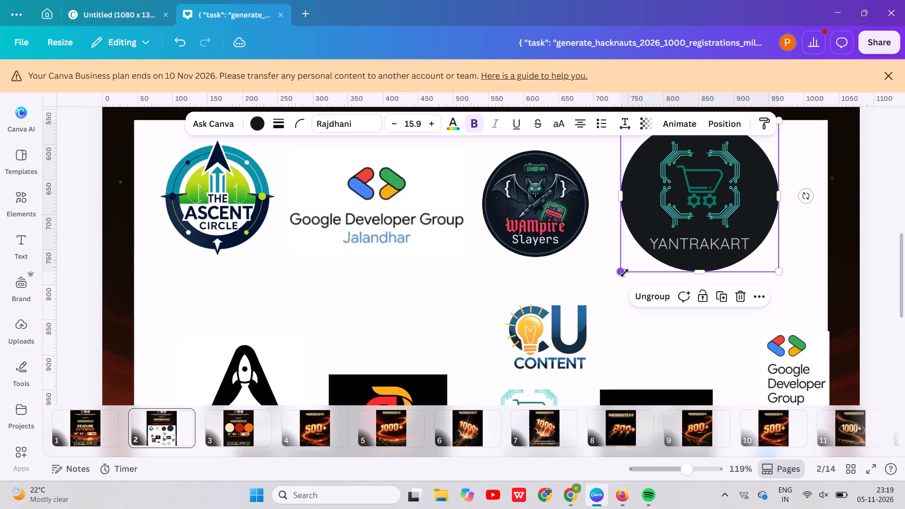
pyautogui.hotkey('ctrl', 'z')
pyautogui.moveTo(620, 280); pyautogui.dragTo(692, 254)
pyautogui.moveTo(732, 200); pyautogui.dragTo(572, 233)
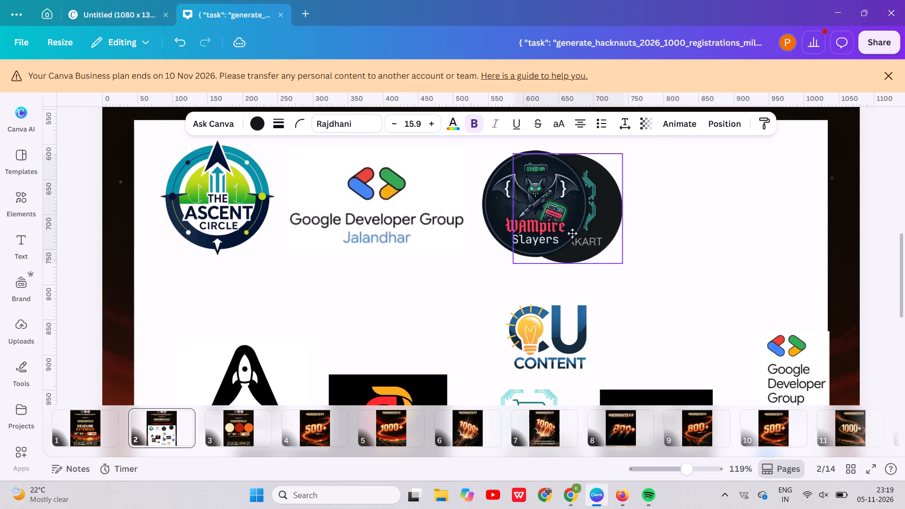
pyautogui.moveTo(572, 233); pyautogui.dragTo(542, 230)
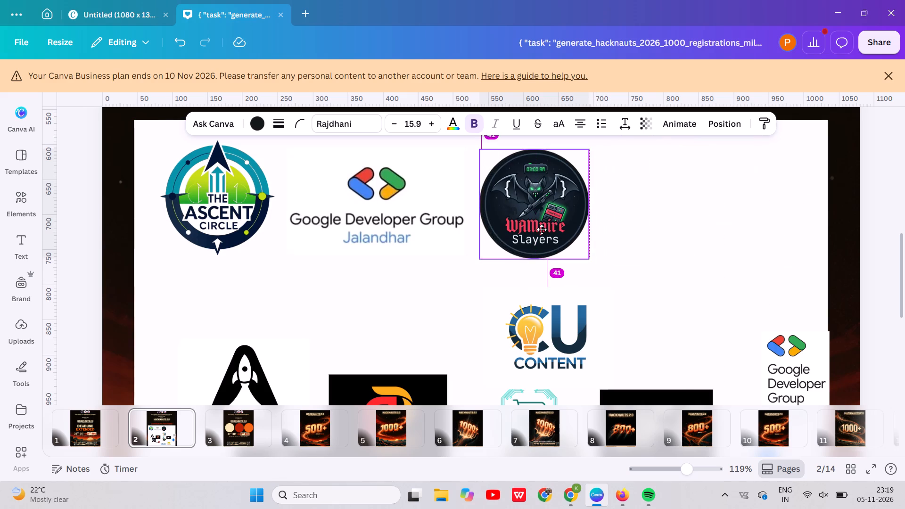
pyautogui.moveTo(542, 230); pyautogui.dragTo(674, 227)
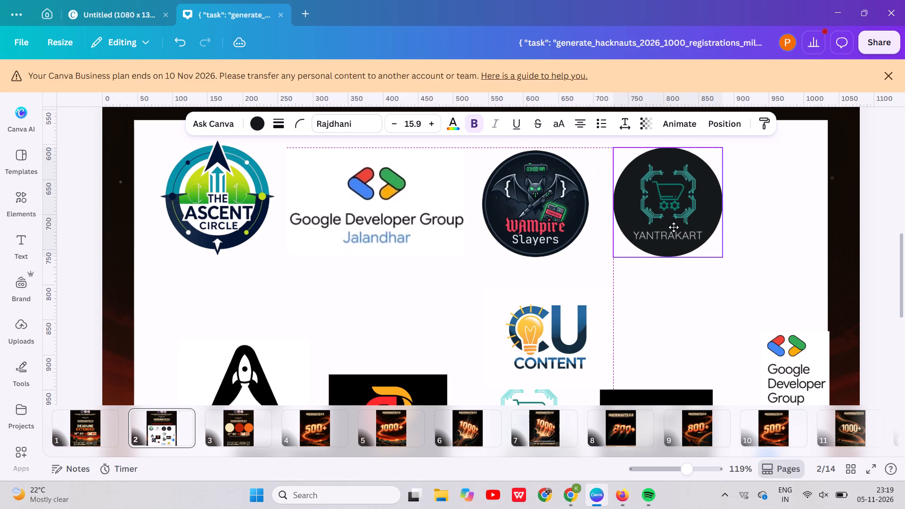
pyautogui.moveTo(674, 227); pyautogui.dragTo(674, 226)
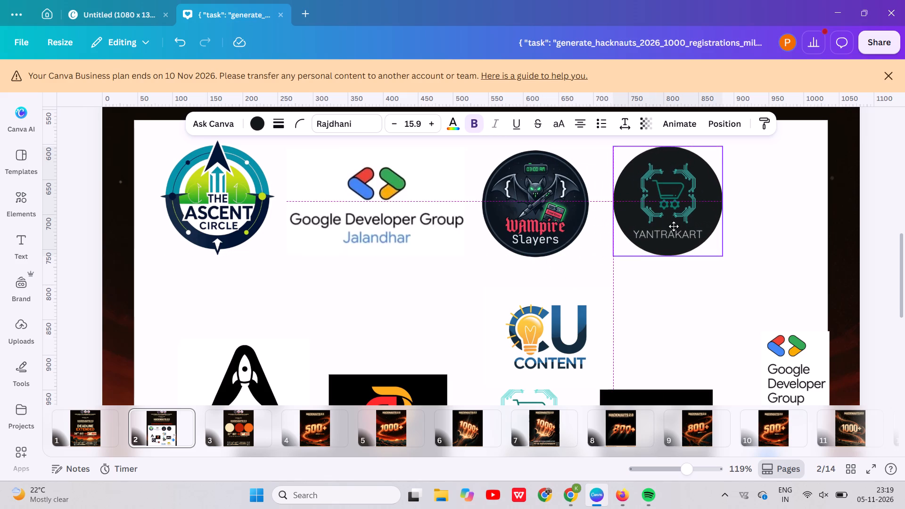
pyautogui.moveTo(674, 226); pyautogui.dragTo(673, 228)
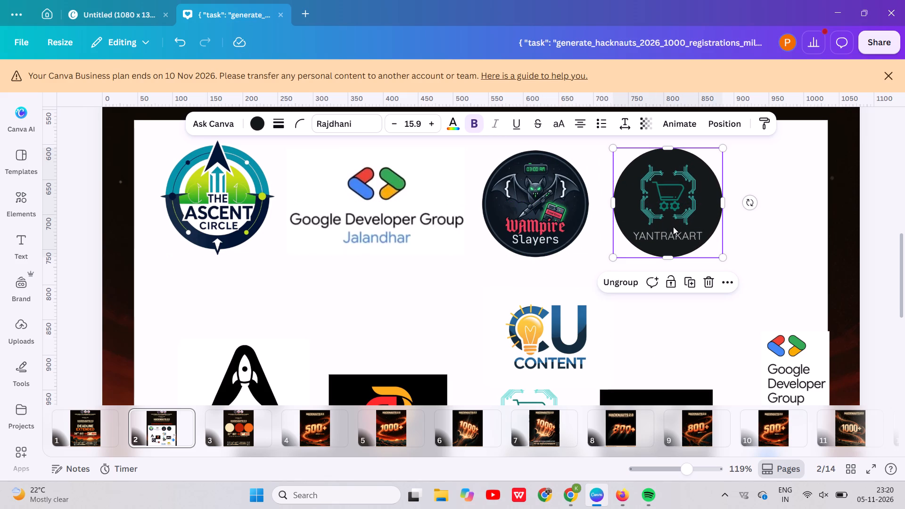
pyautogui.click(673, 227)
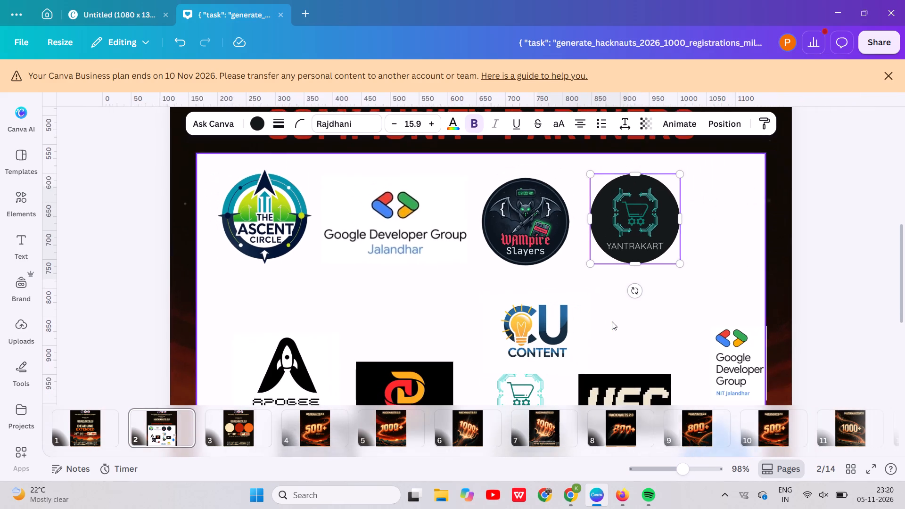
# Move the Apogee logo up beneath The Ascent Circle logo to start the second row.
pyautogui.scroll(-1, 609, 322)
pyautogui.moveTo(287, 347); pyautogui.dragTo(269, 328)
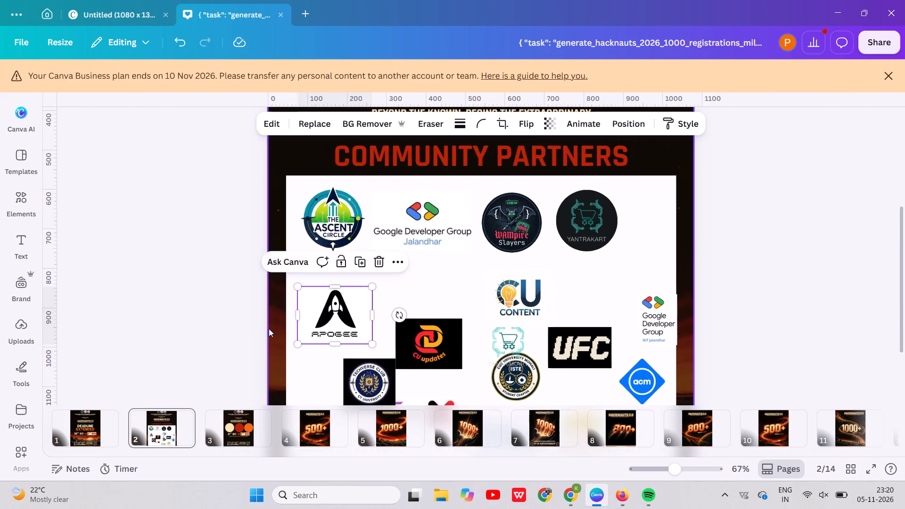
# Spread the Yantrakart, WAMpire Slayers and Google Developer Group Jalandhar logos out across the full width of the top row.
pyautogui.scroll(-1, 269, 328)
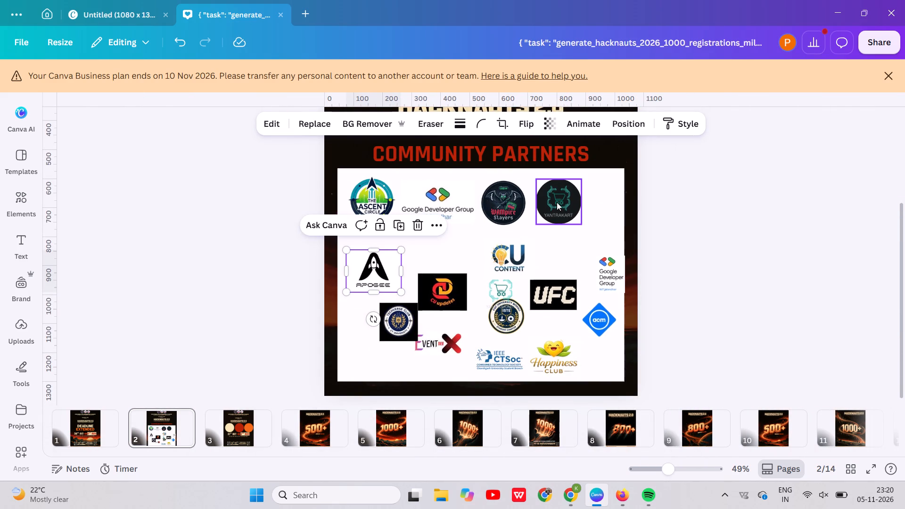
pyautogui.moveTo(557, 202); pyautogui.dragTo(587, 202)
pyautogui.moveTo(506, 201); pyautogui.dragTo(523, 201)
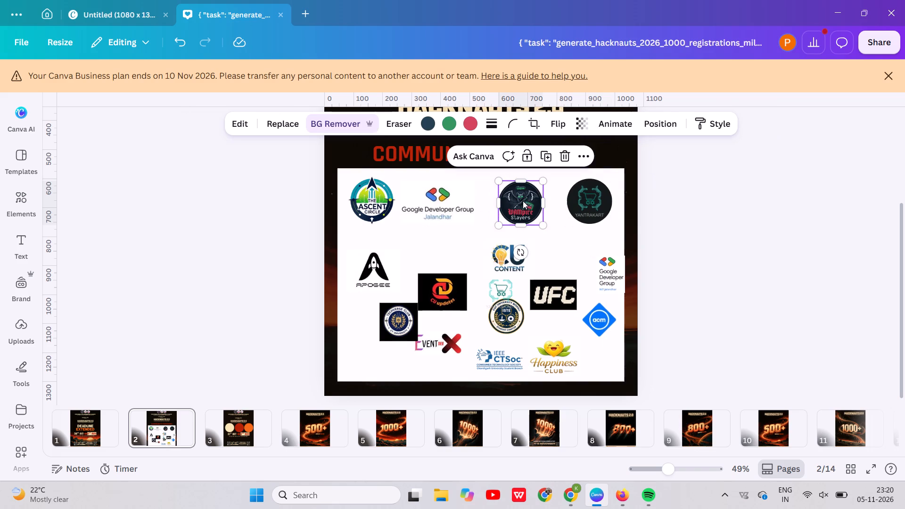
pyautogui.moveTo(451, 197); pyautogui.dragTo(458, 197)
pyautogui.click(385, 207)
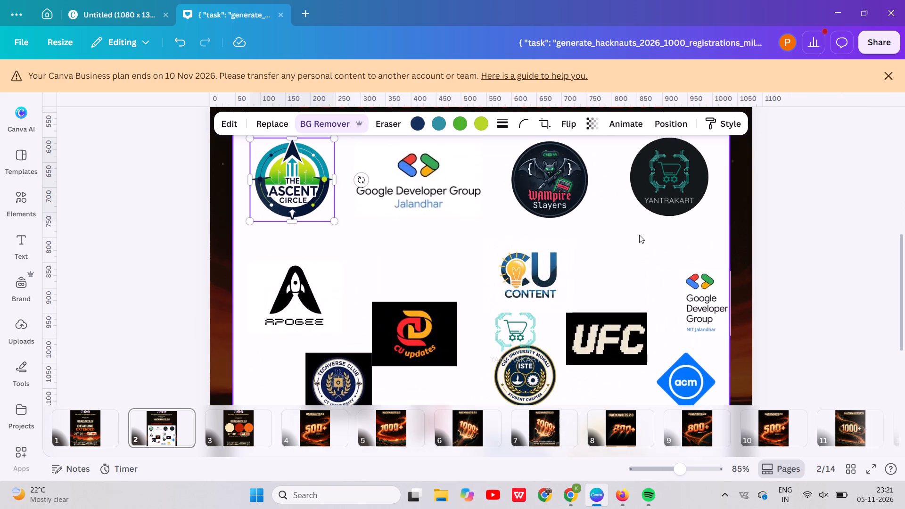
# Raise the Apogee logo and centre it directly below The Ascent Circle logo.
pyautogui.scroll(-1, 639, 235)
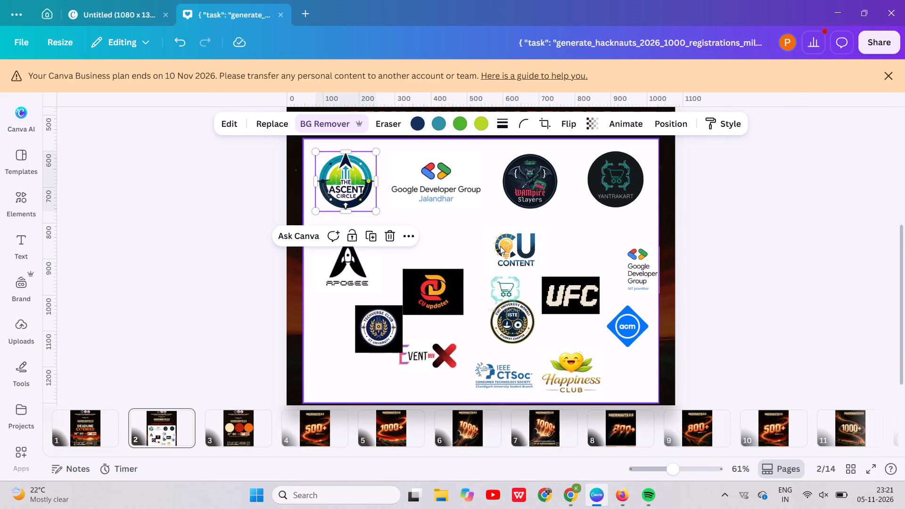
pyautogui.moveTo(338, 269); pyautogui.dragTo(337, 258)
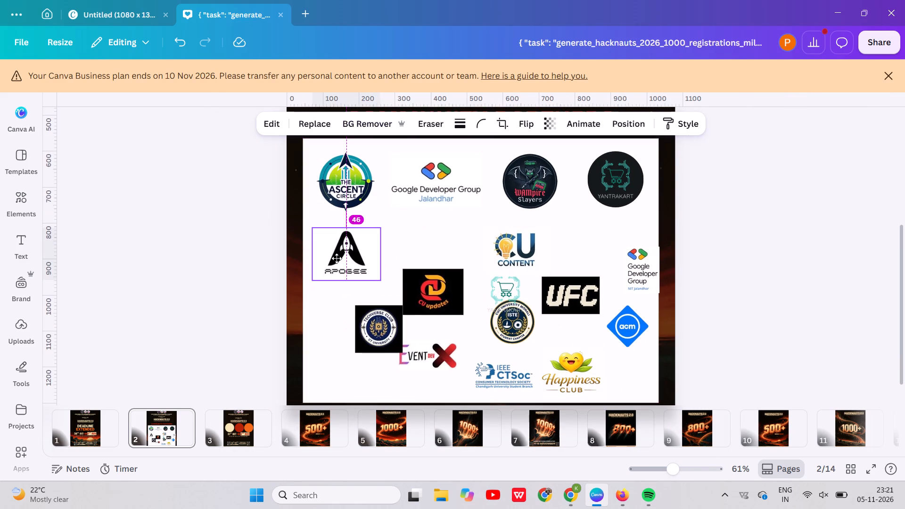
pyautogui.moveTo(337, 258); pyautogui.dragTo(337, 259)
# Place the CU updates logo beside Apogee in the second row, remove its background and align its centre with Apogee's.
pyautogui.moveTo(438, 299); pyautogui.dragTo(435, 266)
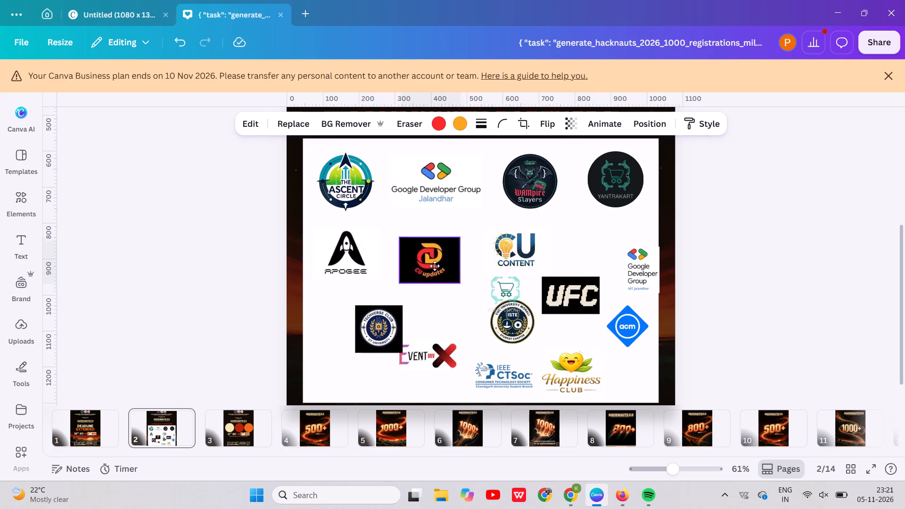
pyautogui.moveTo(435, 266); pyautogui.dragTo(434, 265)
pyautogui.click(341, 127)
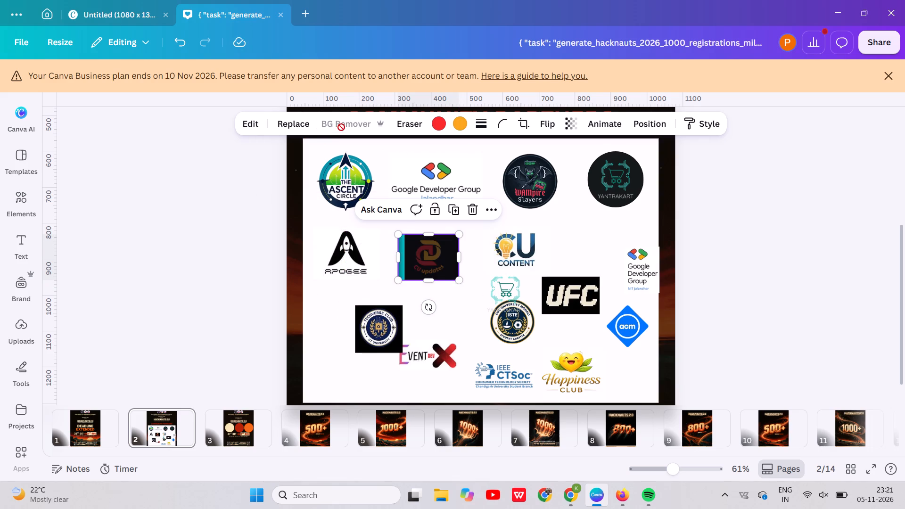
pyautogui.scroll(-1, 408, 225)
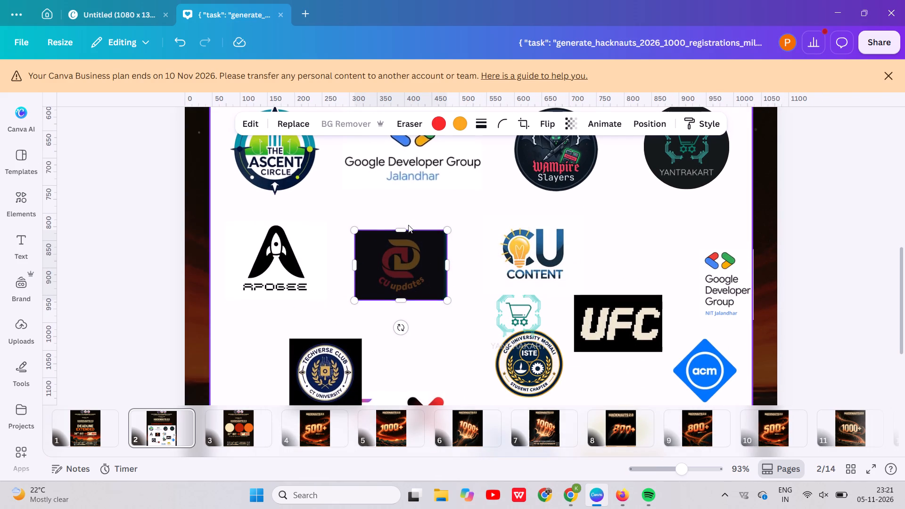
pyautogui.moveTo(422, 260); pyautogui.dragTo(421, 255)
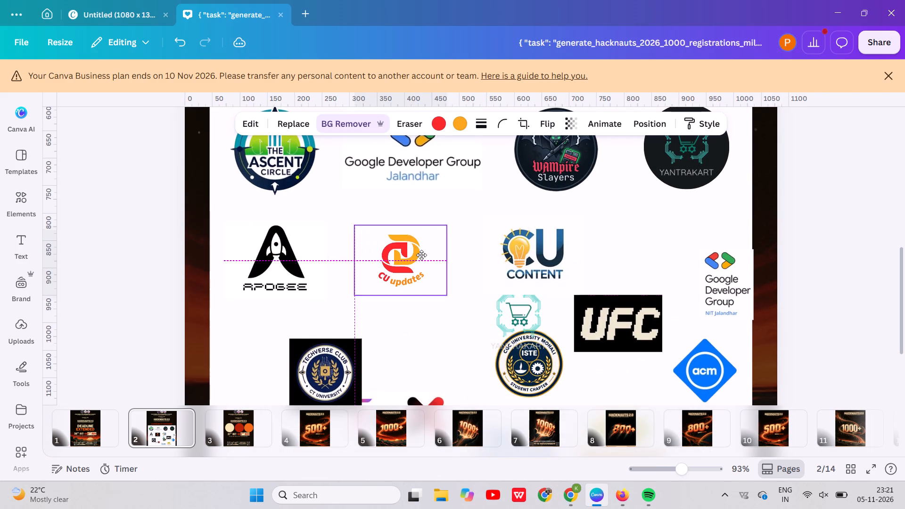
pyautogui.moveTo(421, 255); pyautogui.dragTo(421, 254)
# Align the CU Content logo with the Apogee and CU updates logos in the second row.
pyautogui.moveTo(503, 253); pyautogui.dragTo(509, 259)
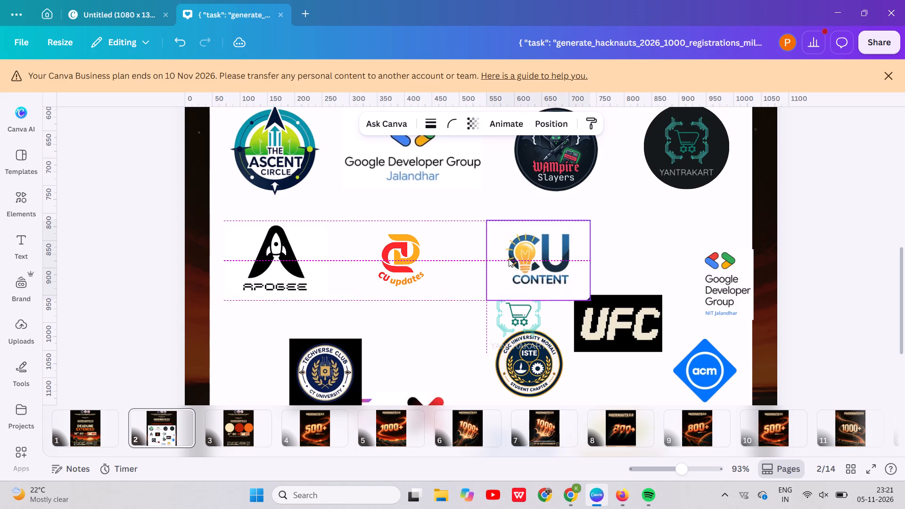
# Move the Google Developer Group NIT Jalandhar logo to the gap between the Google Developer Group Jalandhar and WAMpire Slayers logos.
pyautogui.click(708, 287)
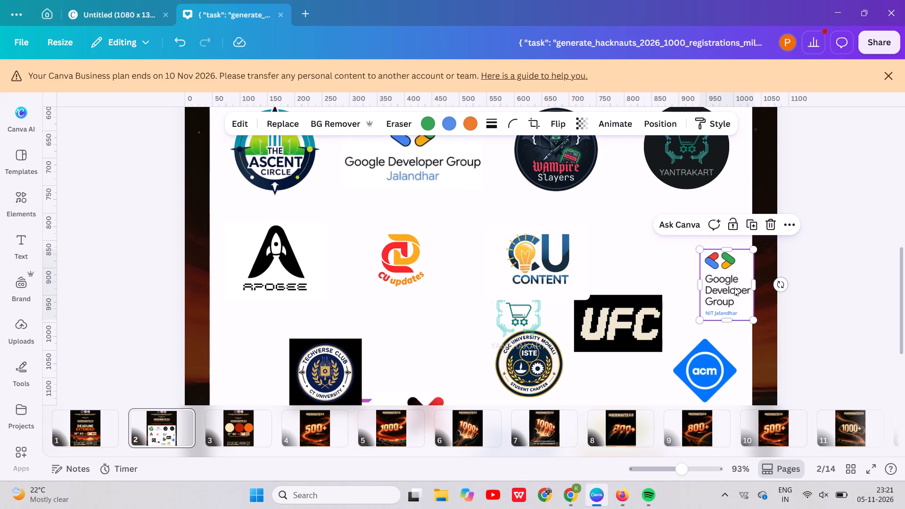
pyautogui.moveTo(737, 287); pyautogui.dragTo(499, 178)
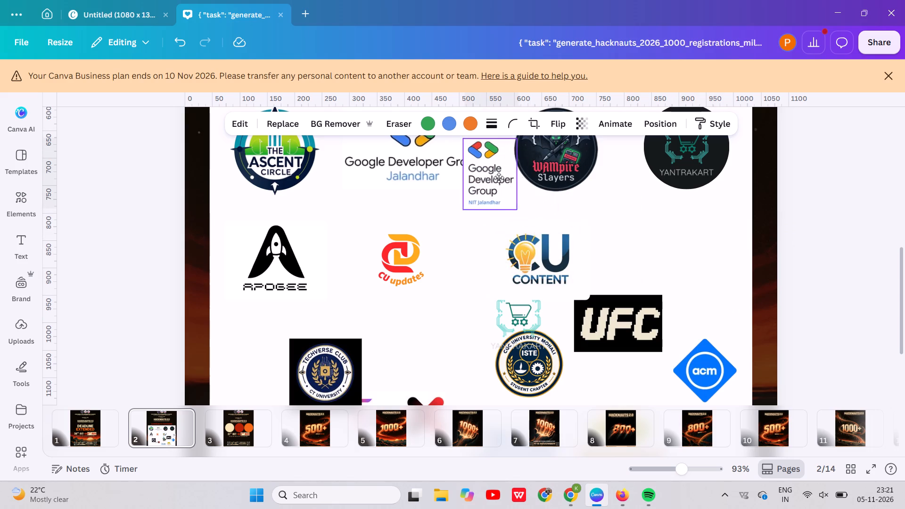
pyautogui.moveTo(499, 178); pyautogui.dragTo(489, 186)
# Move the UFC logo to the end of the second row, beneath Yantrakart and level with the CU Content logo.
pyautogui.moveTo(648, 331); pyautogui.dragTo(689, 285)
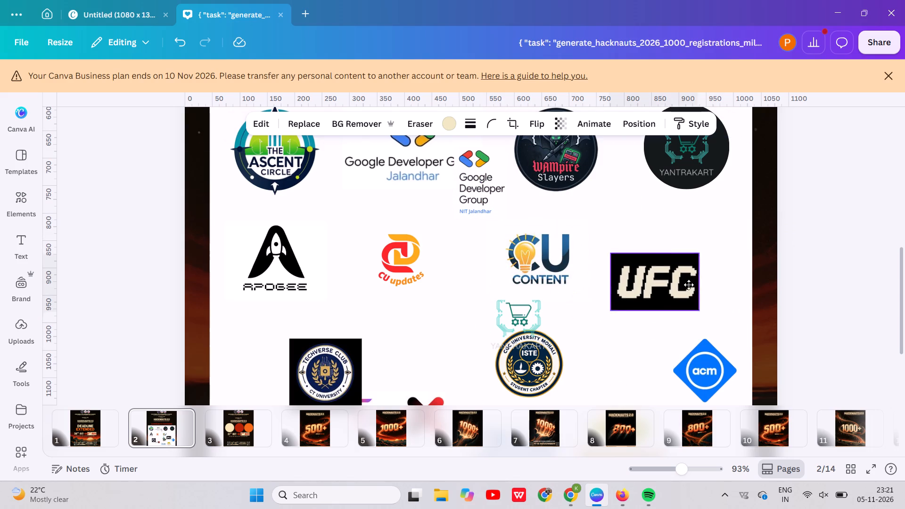
pyautogui.moveTo(689, 285); pyautogui.dragTo(717, 265)
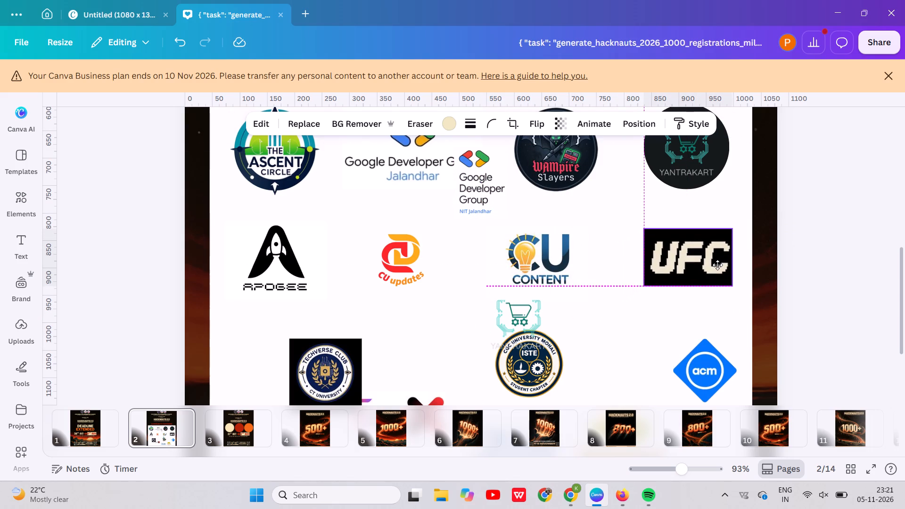
pyautogui.moveTo(717, 265); pyautogui.dragTo(717, 266)
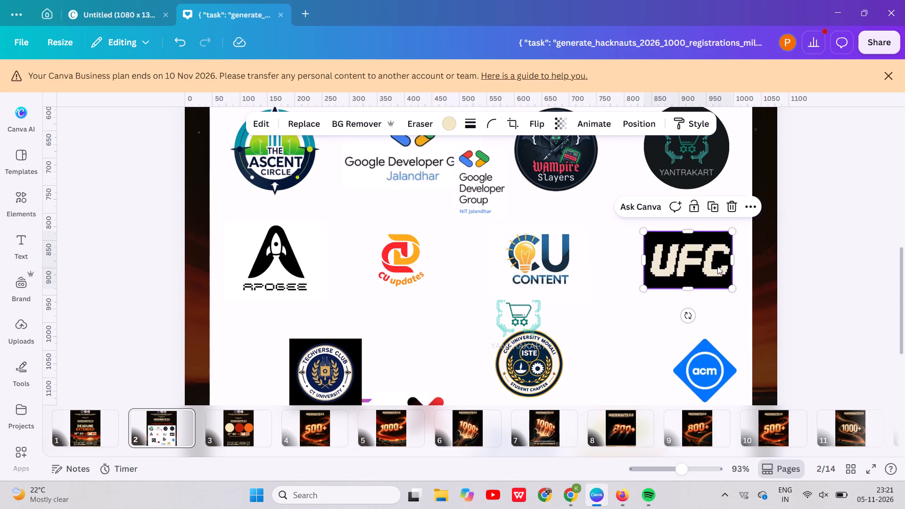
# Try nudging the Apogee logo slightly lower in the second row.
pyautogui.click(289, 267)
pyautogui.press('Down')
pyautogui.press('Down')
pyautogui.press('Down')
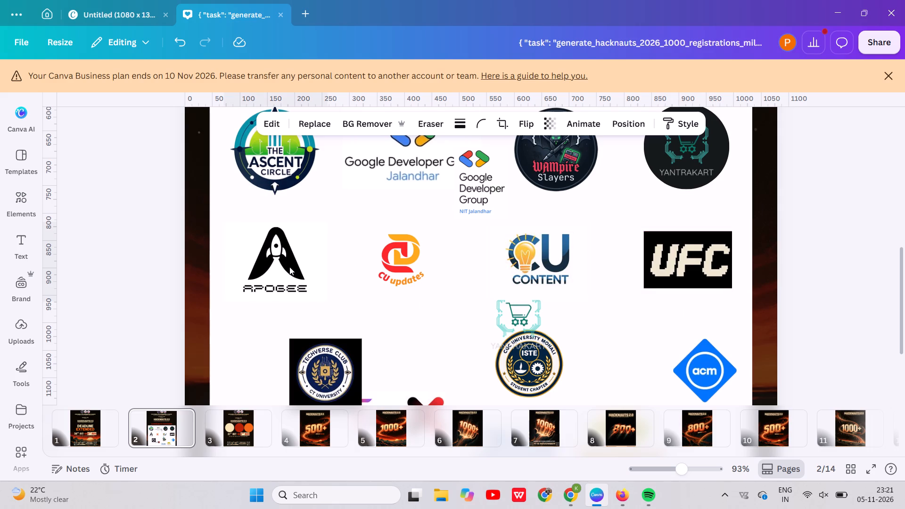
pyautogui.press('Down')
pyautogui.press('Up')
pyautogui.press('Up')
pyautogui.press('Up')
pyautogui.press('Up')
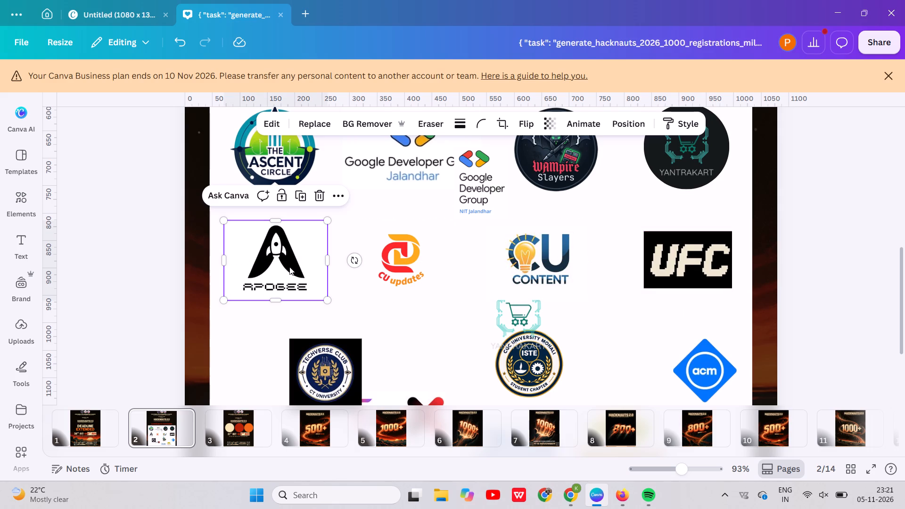
# Remove the Techverse Club logo's background and place the logo beneath Apogee at the start of the third row.
pyautogui.scroll(-1, 339, 311)
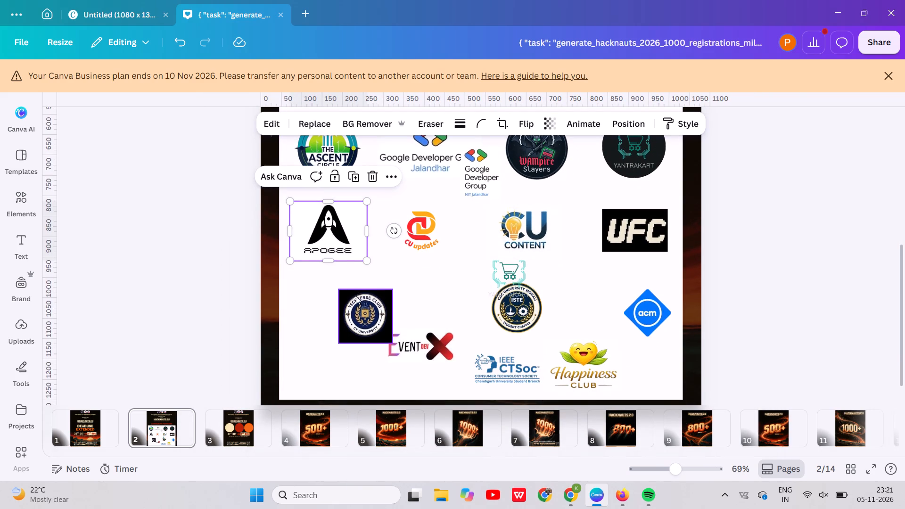
pyautogui.moveTo(356, 306); pyautogui.dragTo(324, 304)
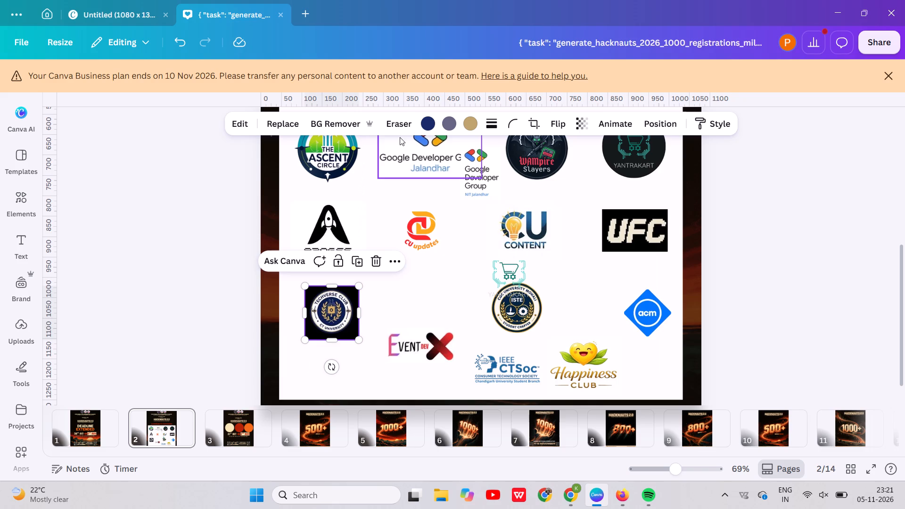
pyautogui.click(333, 123)
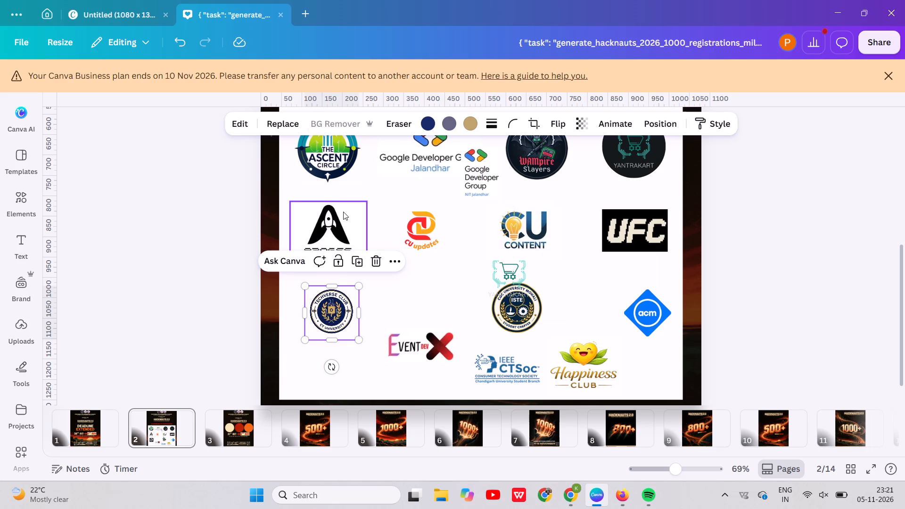
pyautogui.moveTo(340, 325); pyautogui.dragTo(336, 325)
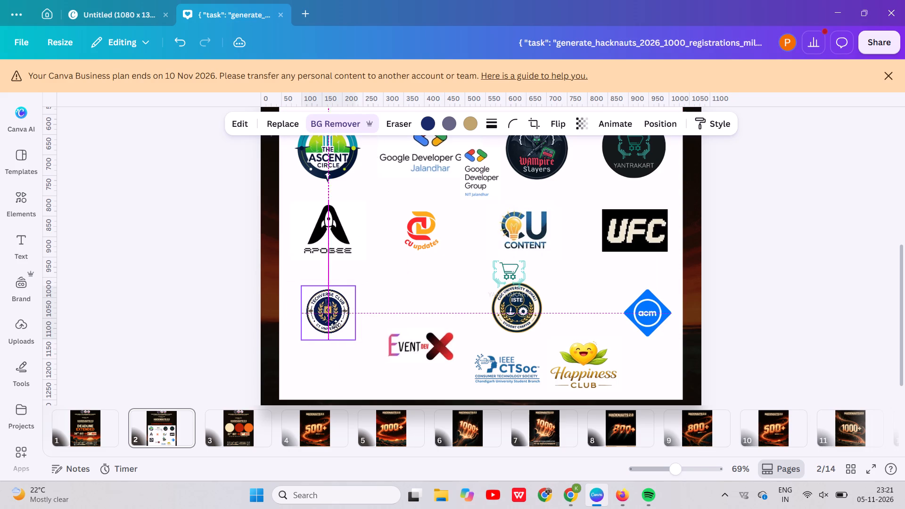
pyautogui.moveTo(336, 325); pyautogui.dragTo(335, 325)
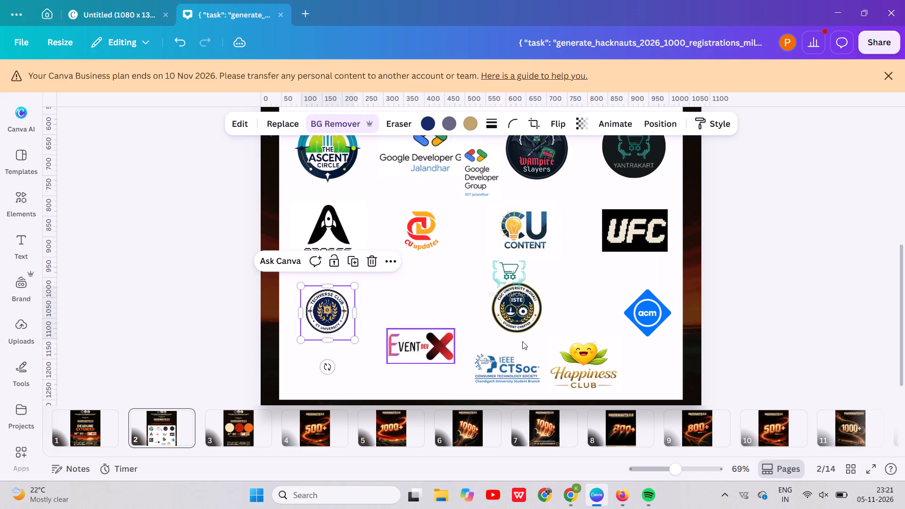
# Move the ISTE student chapter logo beneath CU updates, beside the Techverse Club logo in the third row.
pyautogui.moveTo(517, 326); pyautogui.dragTo(466, 331)
pyautogui.press('BackSpace')
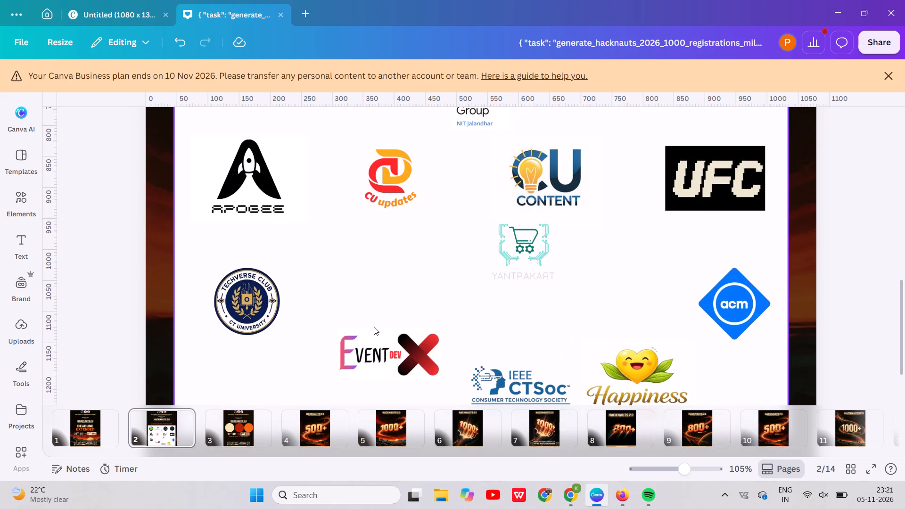
pyautogui.hotkey('ctrl', 'z')
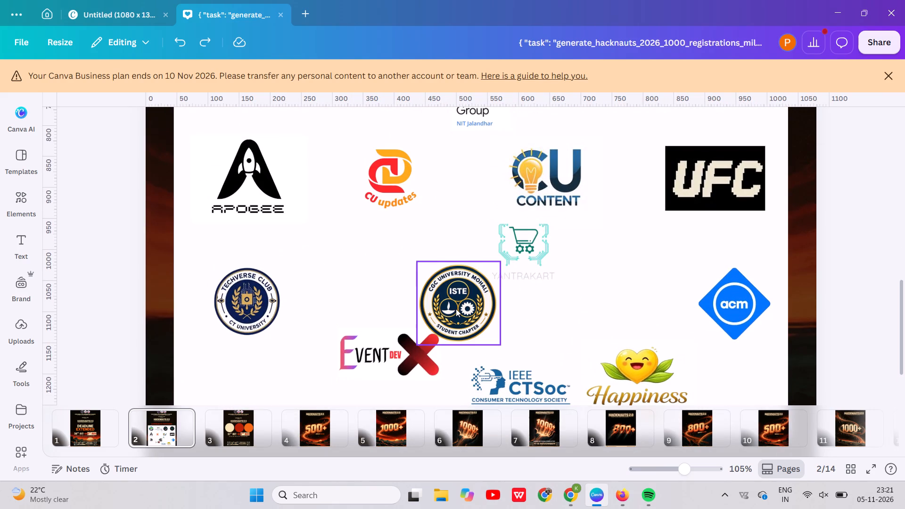
pyautogui.moveTo(456, 309); pyautogui.dragTo(386, 312)
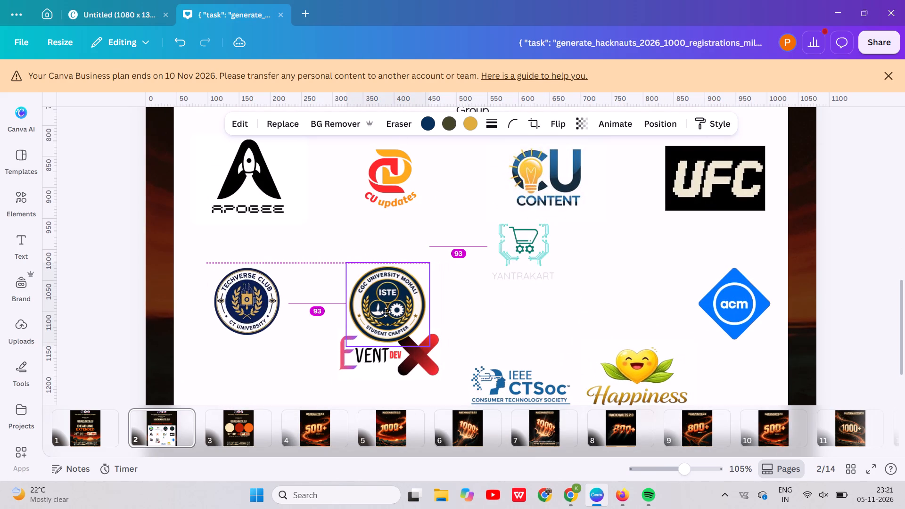
pyautogui.moveTo(386, 312); pyautogui.dragTo(389, 312)
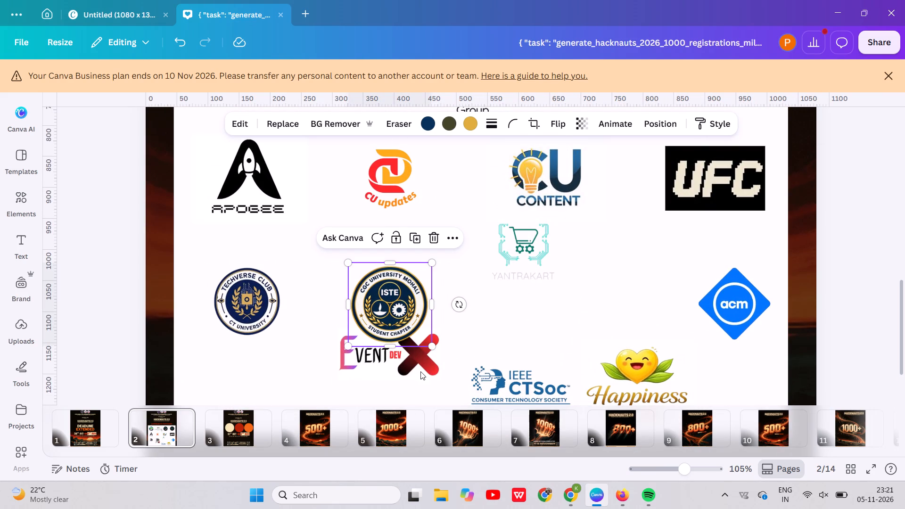
# Move the Event Dev X logo beneath CU Content, centred vertically with the other third-row logos.
pyautogui.moveTo(420, 371); pyautogui.dragTo(568, 339)
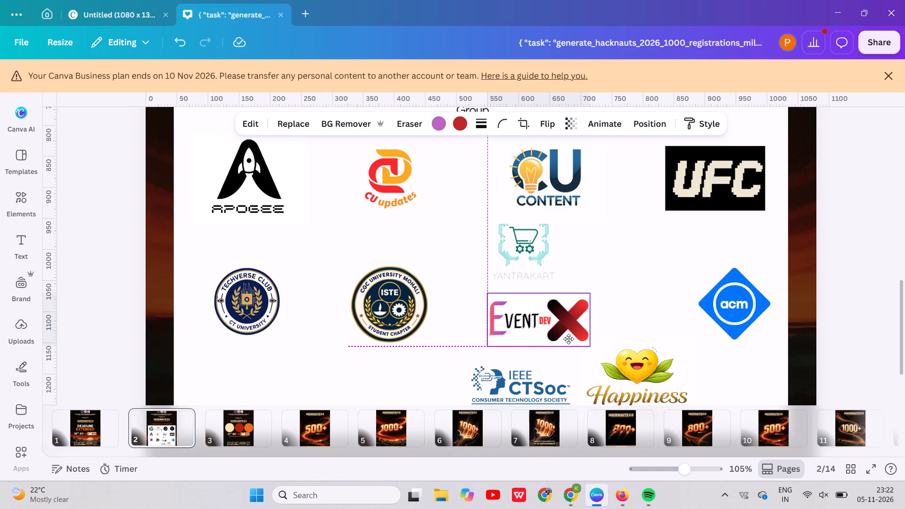
pyautogui.moveTo(568, 339); pyautogui.dragTo(584, 333)
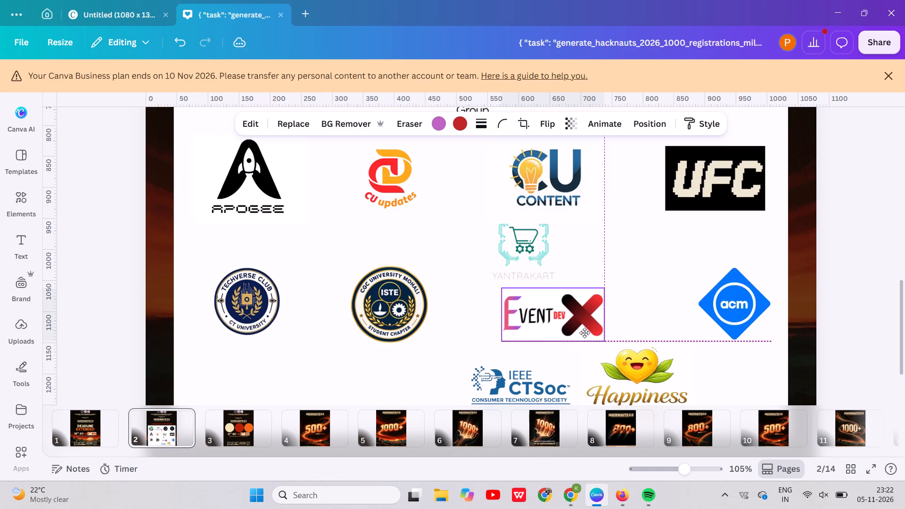
pyautogui.moveTo(584, 333); pyautogui.dragTo(581, 332)
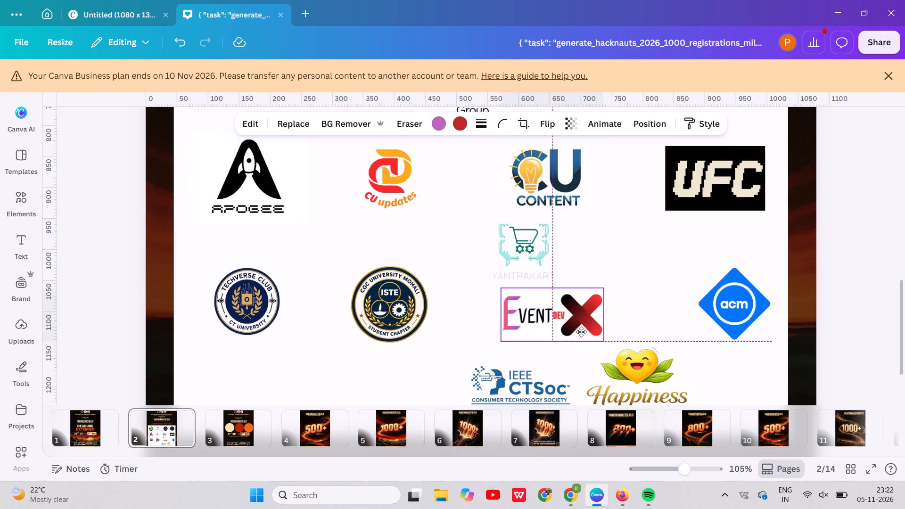
pyautogui.moveTo(581, 332); pyautogui.dragTo(581, 320)
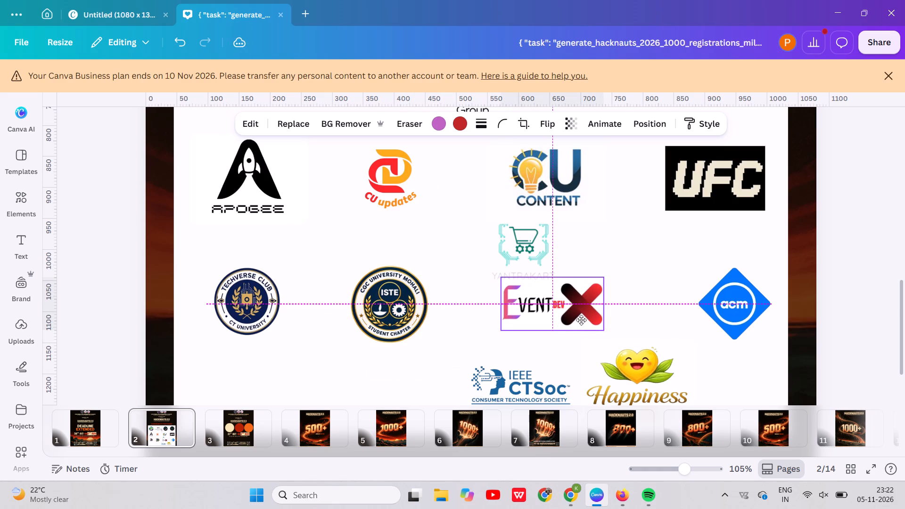
pyautogui.moveTo(581, 320); pyautogui.dragTo(581, 322)
# Shift the acm logo inward from the panel edge so it sits beneath UFC in the third row.
pyautogui.moveTo(723, 308); pyautogui.dragTo(723, 308)
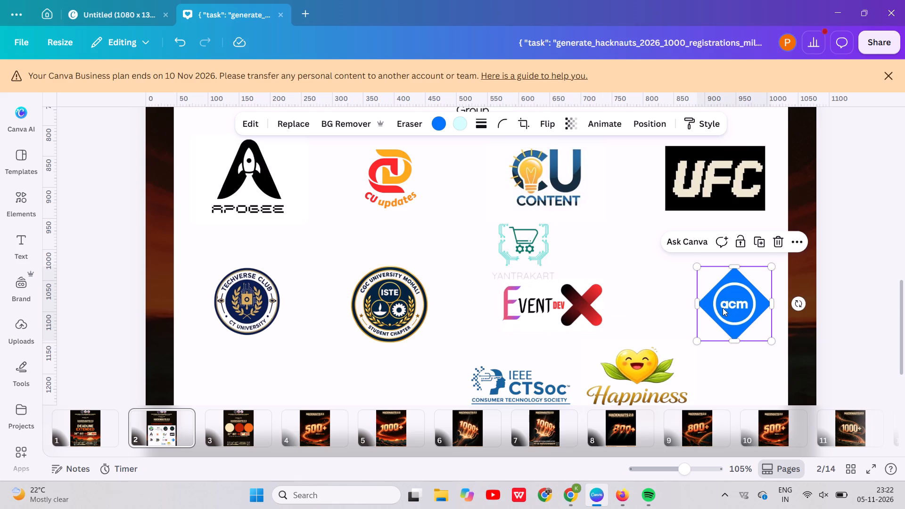
pyautogui.moveTo(723, 308); pyautogui.dragTo(704, 309)
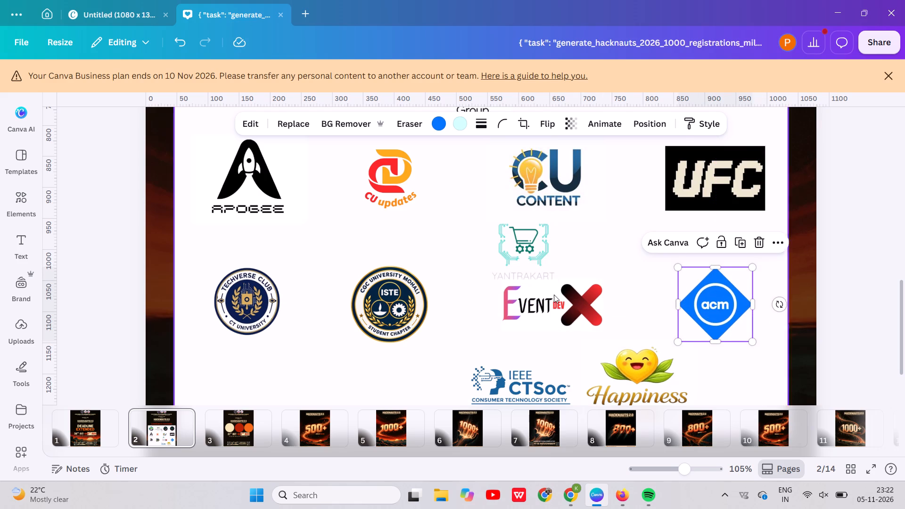
# Nudge the Techverse Club logo slightly down to level it with the ISTE logo.
pyautogui.click(239, 294)
pyautogui.press('Down')
pyautogui.press('Down')
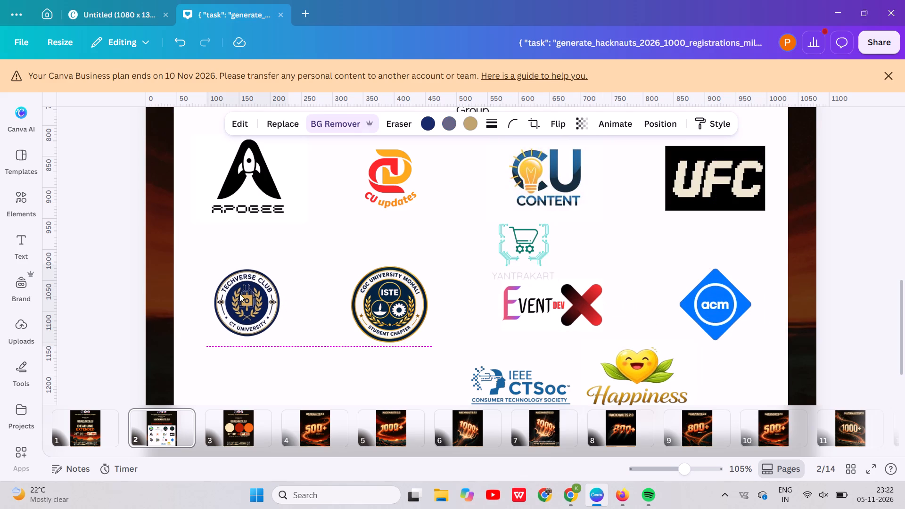
pyautogui.press('Up')
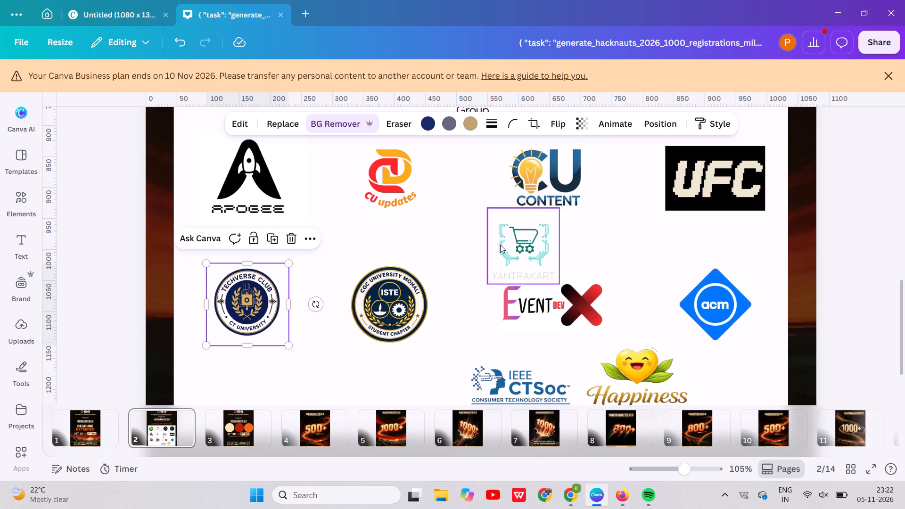
# Delete the spare Yantrakart logo without the dark circle that sits above Event Dev X.
pyautogui.moveTo(500, 245); pyautogui.dragTo(244, 376)
pyautogui.scroll(-1, 244, 376)
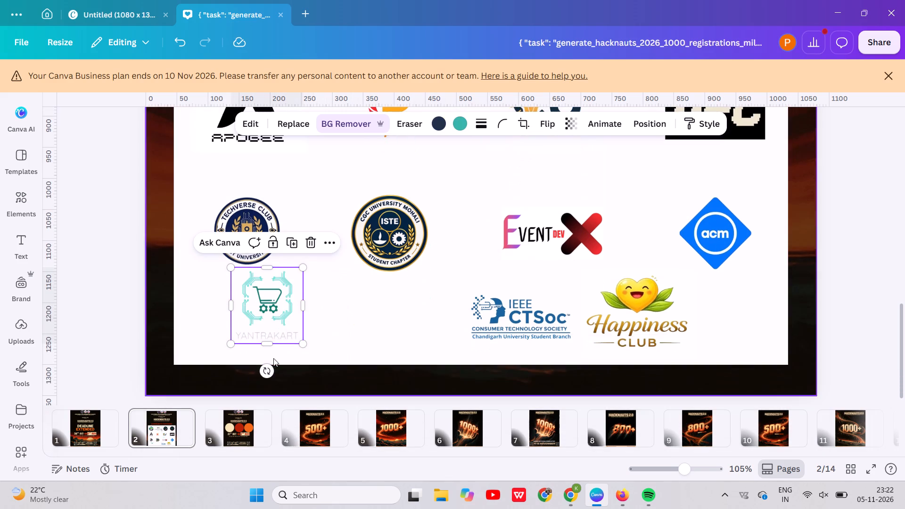
pyautogui.press('BackSpace')
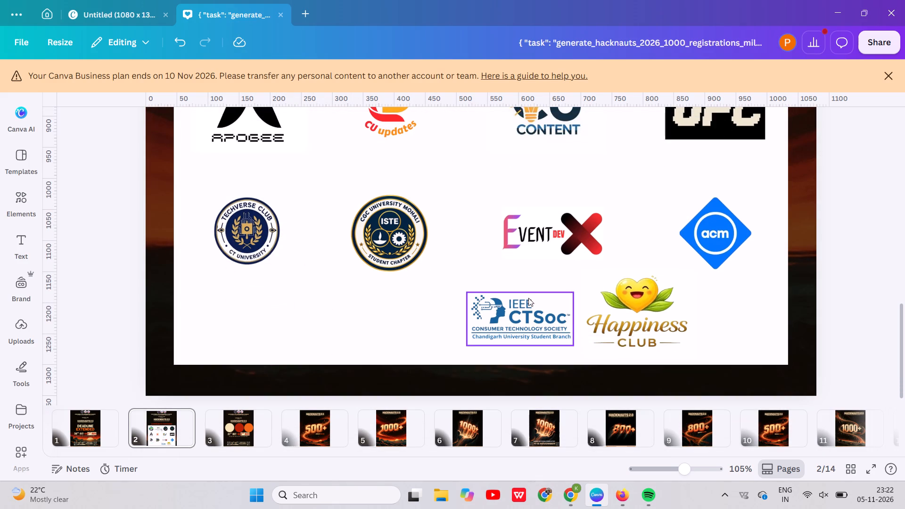
# Move the IEEE CTSoc logo beneath Techverse Club to start the fourth row.
pyautogui.moveTo(528, 298); pyautogui.dragTo(266, 305)
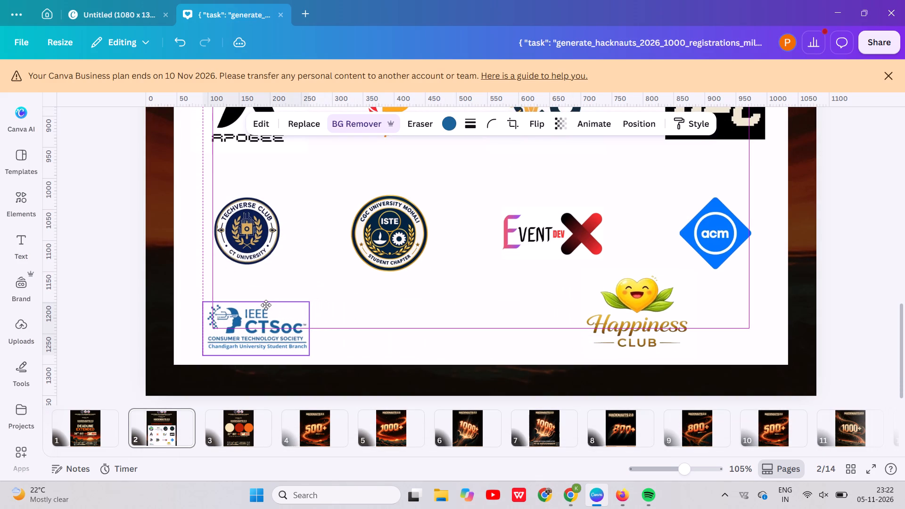
pyautogui.moveTo(266, 305); pyautogui.dragTo(268, 304)
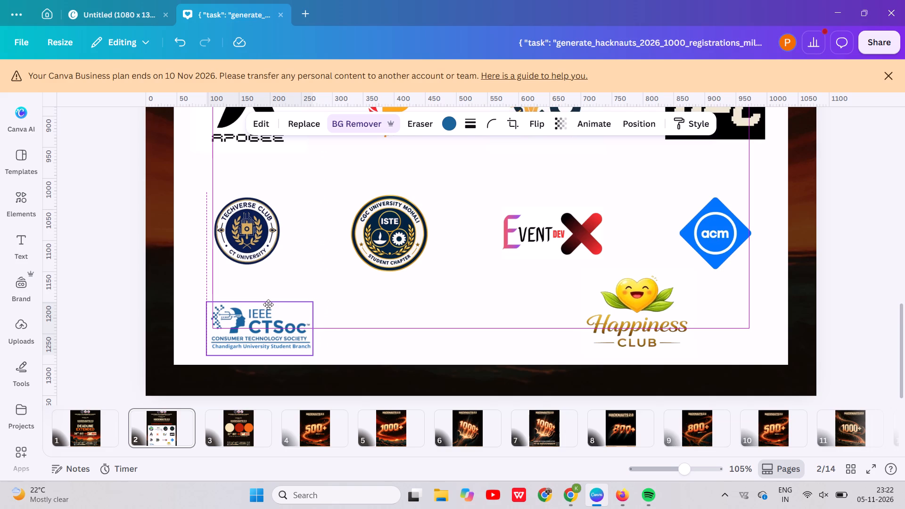
pyautogui.moveTo(268, 304); pyautogui.dragTo(272, 304)
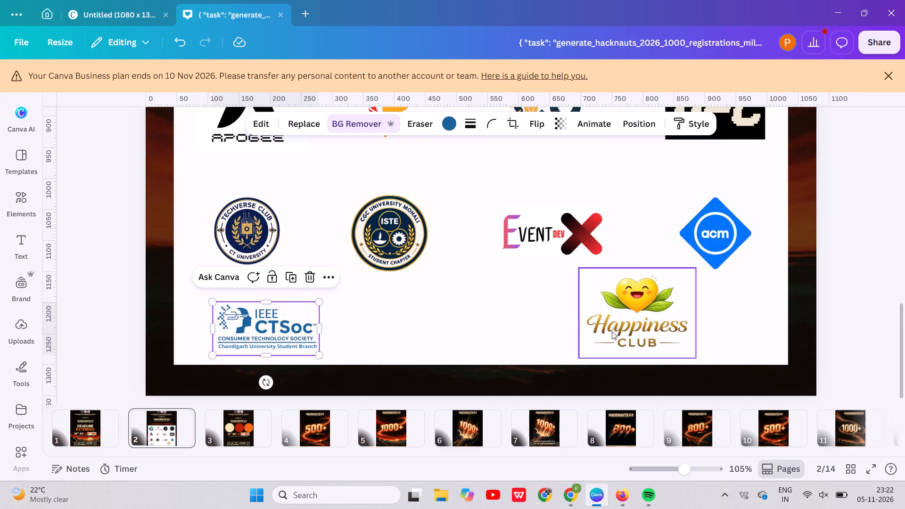
# Move the Happiness Club logo closer to IEEE CTSoc, near the middle of the fourth row.
pyautogui.moveTo(625, 331); pyautogui.dragTo(458, 332)
# Delete the Google Developer Group NIT Jalandhar logo that overlaps the first row.
pyautogui.scroll(1, 458, 332)
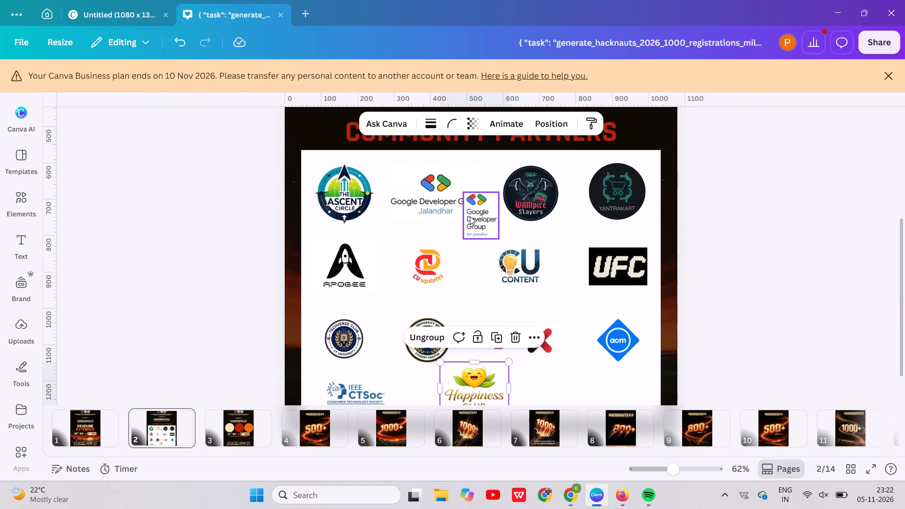
pyautogui.moveTo(470, 216); pyautogui.dragTo(451, 242)
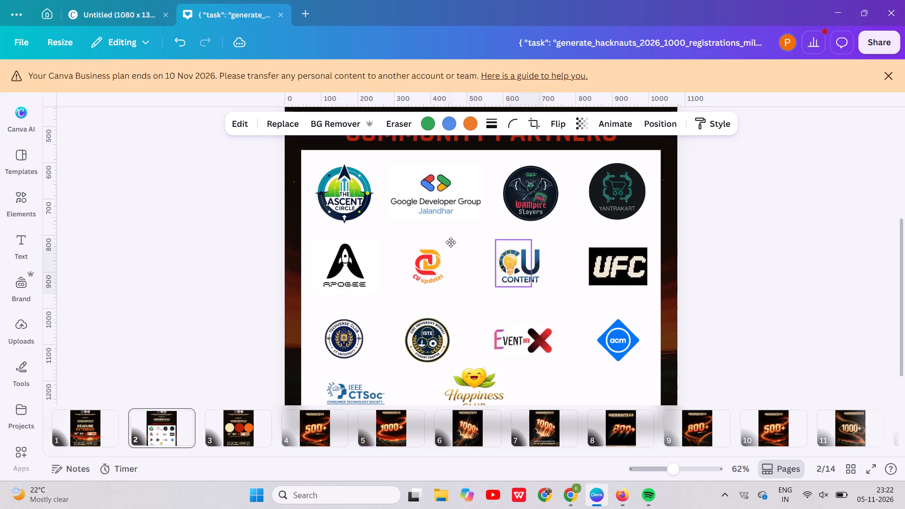
pyautogui.moveTo(451, 242); pyautogui.dragTo(458, 232)
pyautogui.press('BackSpace')
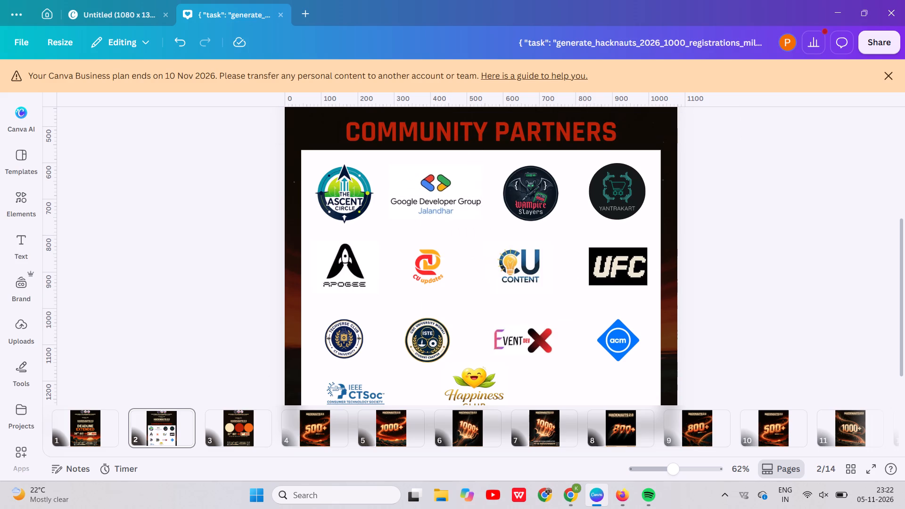
# Move the WAMpire Slayers logo out of the first row, down between CU updates and CU Content.
pyautogui.scroll(-1, 458, 232)
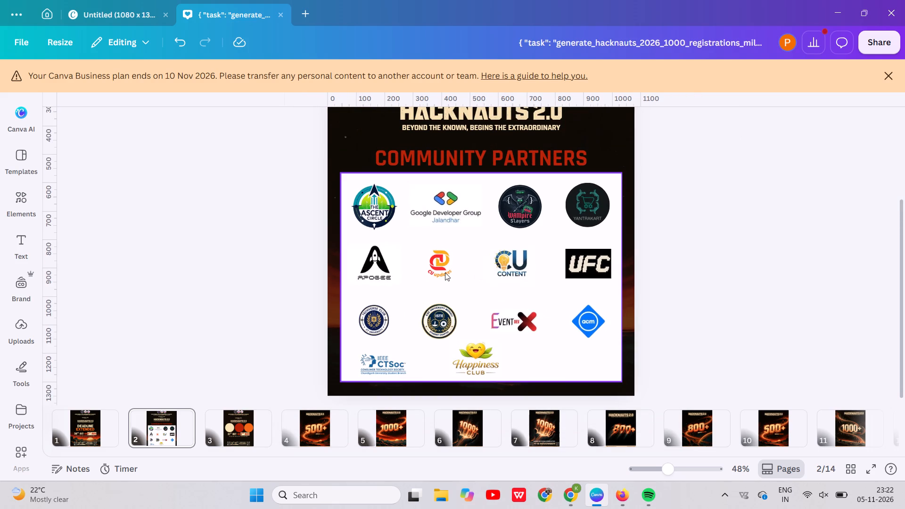
pyautogui.click(522, 214)
pyautogui.moveTo(522, 214); pyautogui.dragTo(485, 286)
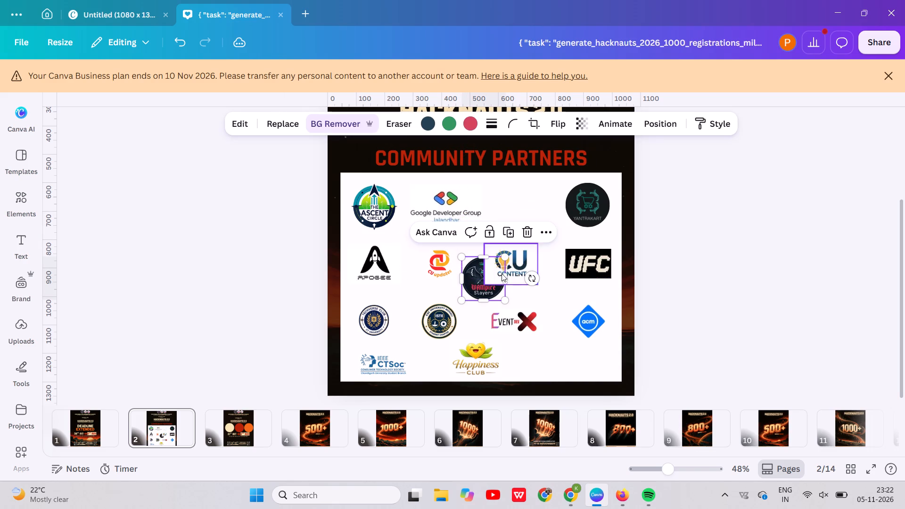
# Move the CU Content logo into the first row, evenly spaced between and level with Google Developer Group Jalandhar and Yantrakart.
pyautogui.moveTo(517, 262); pyautogui.dragTo(523, 213)
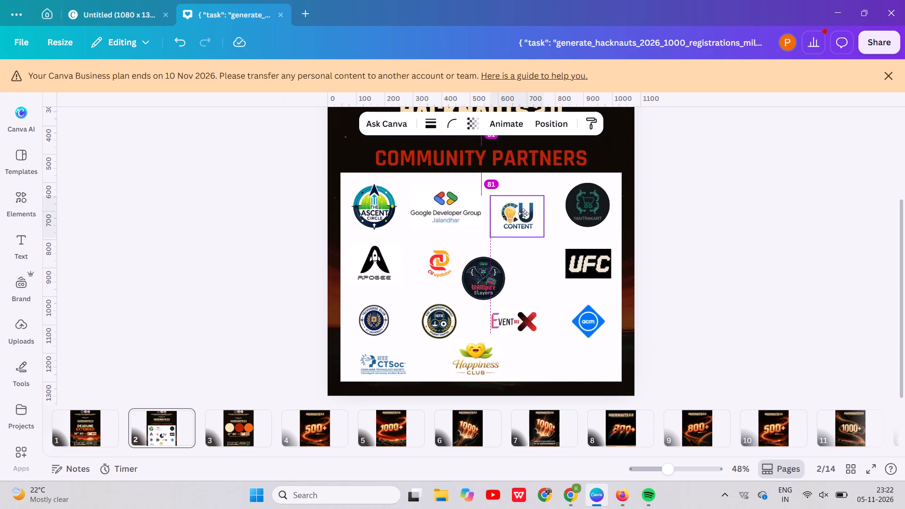
pyautogui.moveTo(523, 213); pyautogui.dragTo(522, 176)
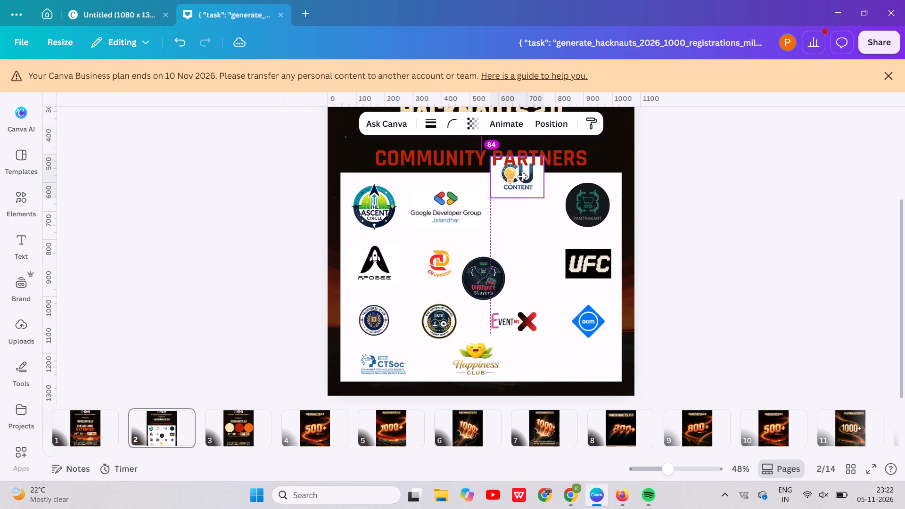
pyautogui.moveTo(522, 176); pyautogui.dragTo(527, 204)
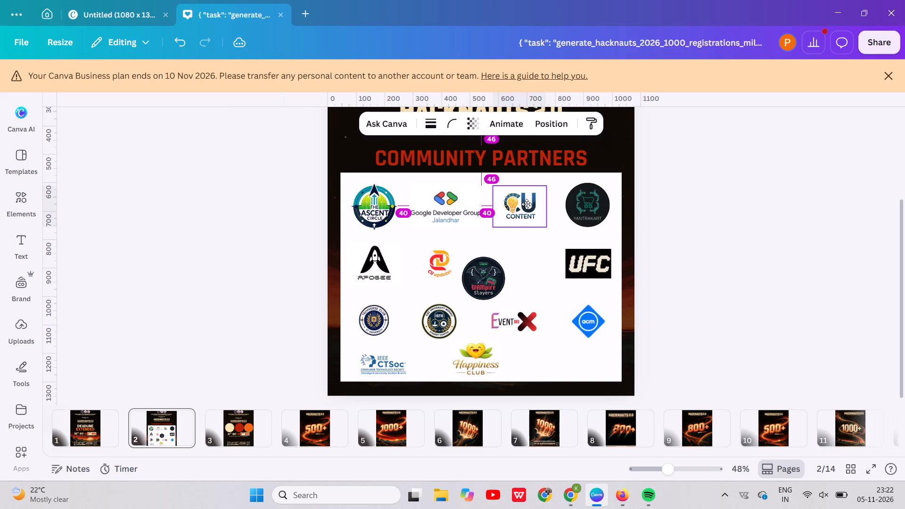
pyautogui.moveTo(527, 204); pyautogui.dragTo(530, 202)
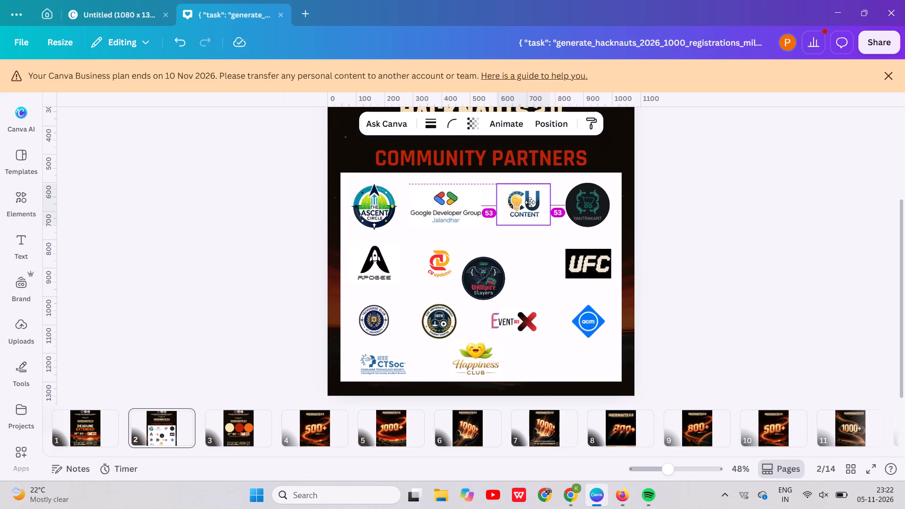
pyautogui.moveTo(530, 202); pyautogui.dragTo(530, 204)
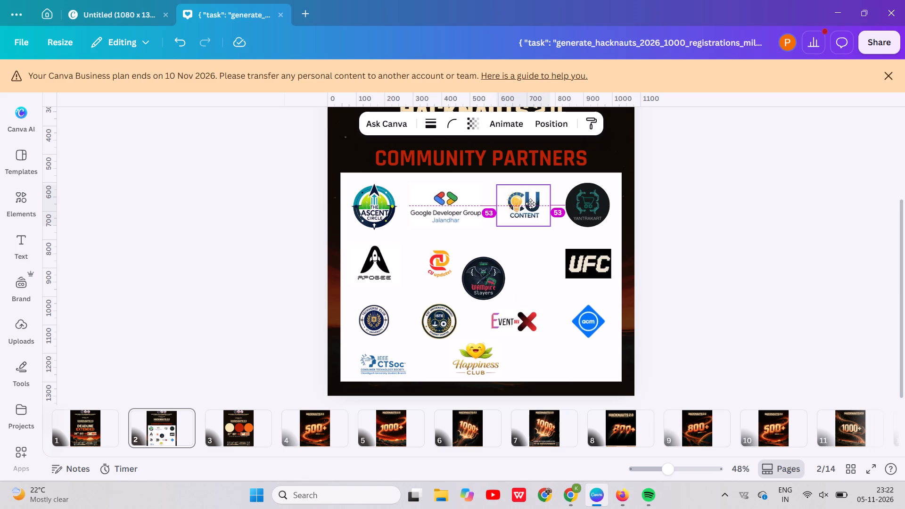
pyautogui.moveTo(530, 204); pyautogui.dragTo(530, 202)
pyautogui.press('Down')
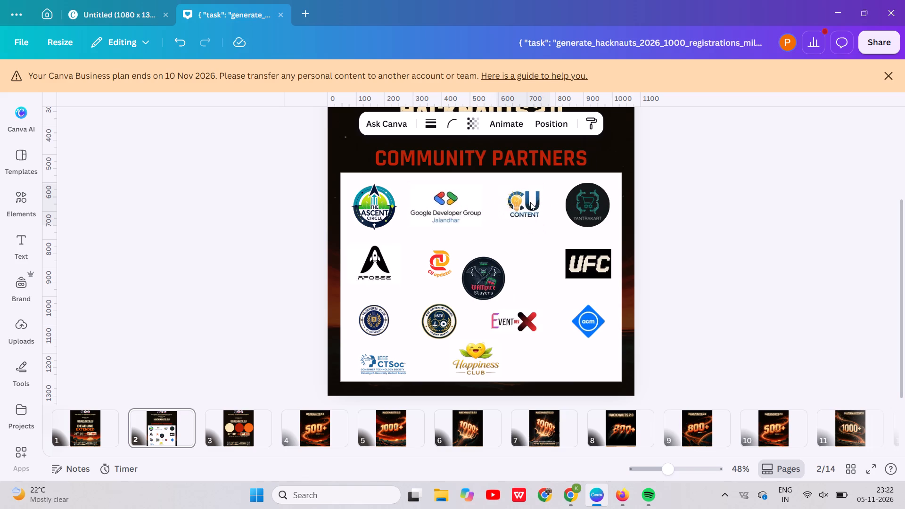
pyautogui.press('Down')
pyautogui.press('Down')
pyautogui.press('Down')
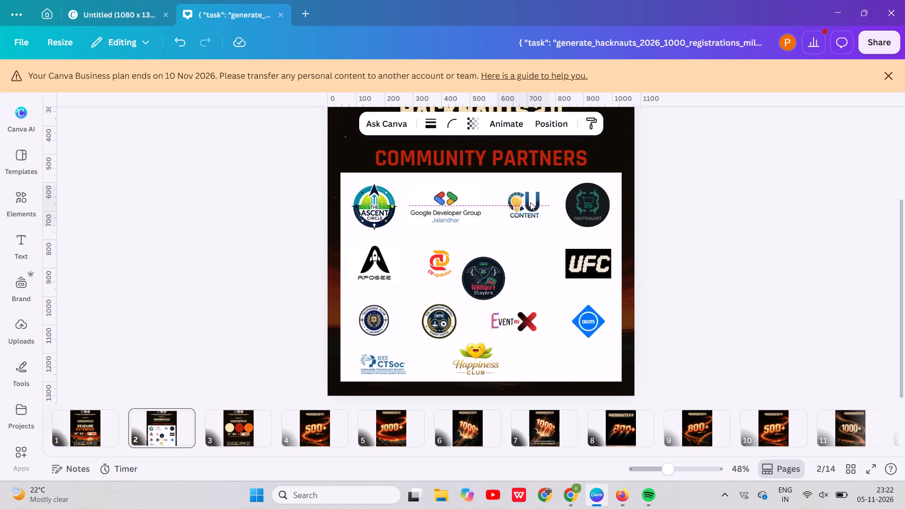
# Nudge the Yantrakart and Ascent Circle logos slightly down to level them with the rest of the first row.
pyautogui.click(582, 206)
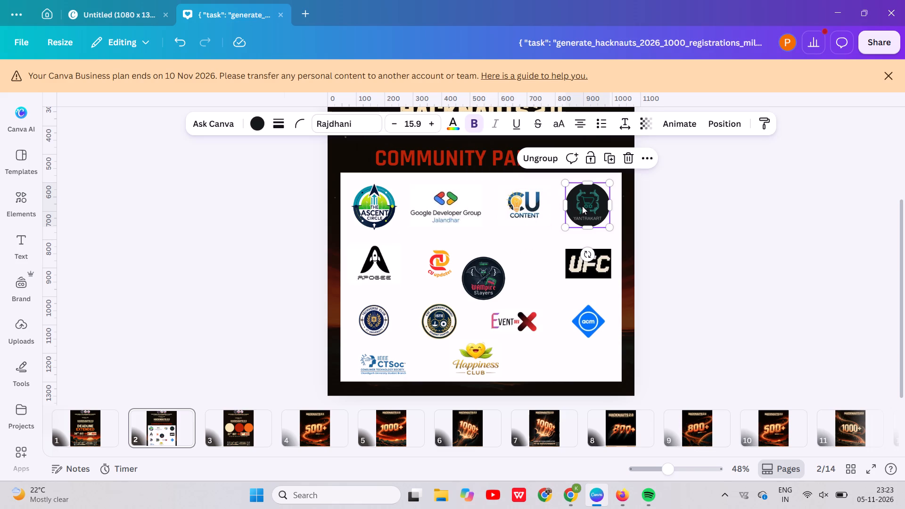
pyautogui.press('Down')
pyautogui.press('Down')
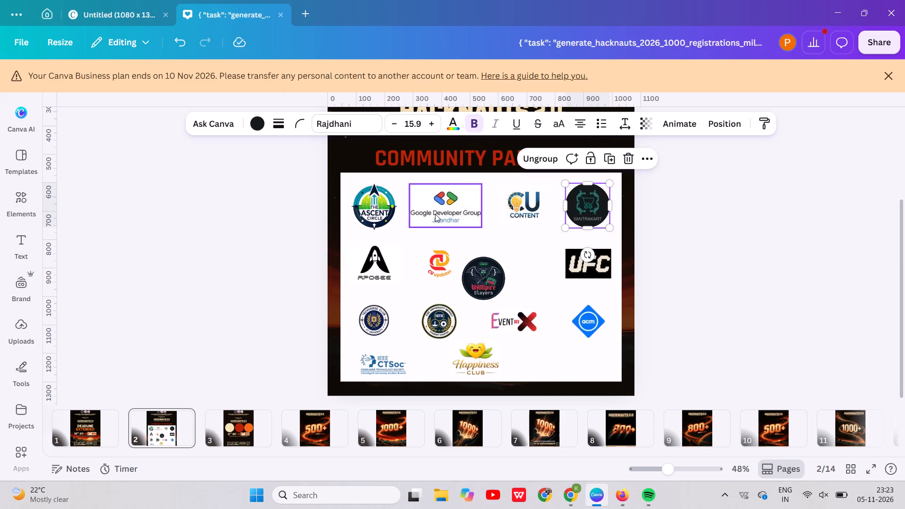
pyautogui.click(393, 209)
pyautogui.press('Up')
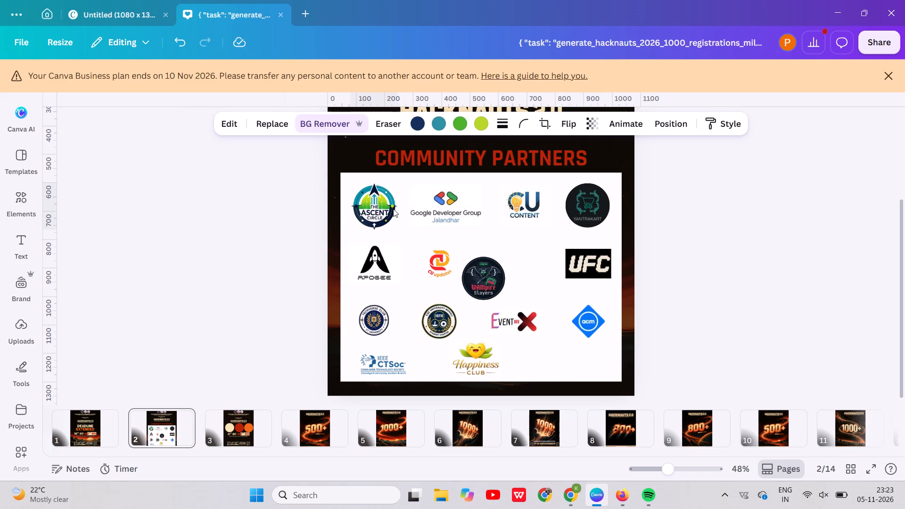
pyautogui.press('Up')
pyautogui.press('Down')
pyautogui.press('Down')
pyautogui.press('Down')
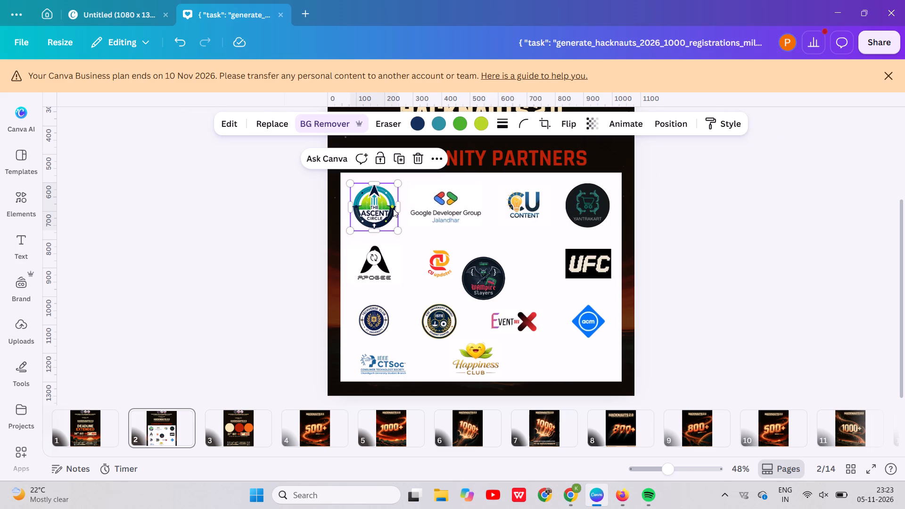
# Move the WAMpire Slayers logo into the second row, level with UFC and centred beneath CU Content.
pyautogui.moveTo(497, 278); pyautogui.dragTo(530, 264)
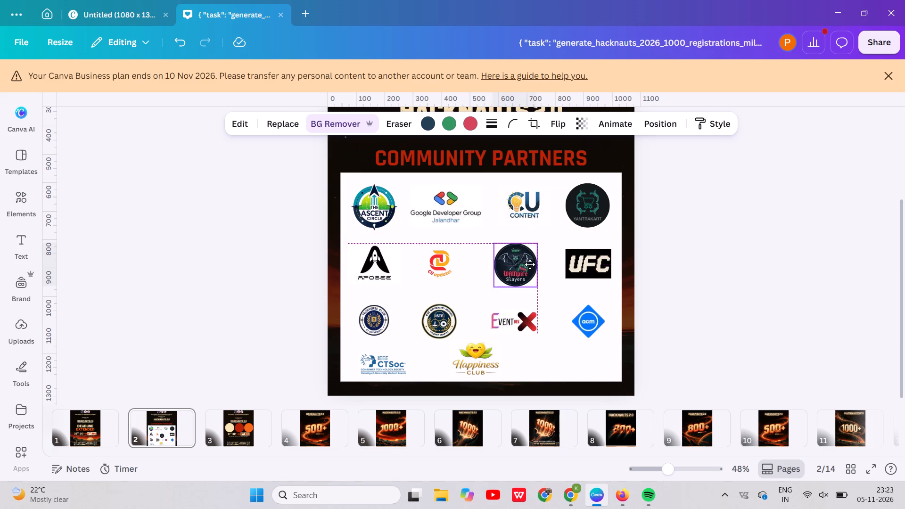
pyautogui.moveTo(530, 264); pyautogui.dragTo(531, 263)
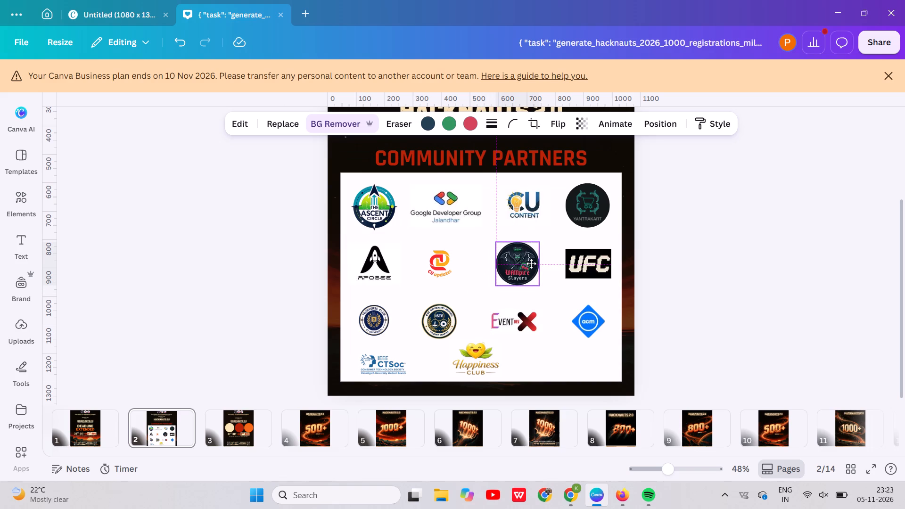
pyautogui.moveTo(531, 263); pyautogui.dragTo(536, 263)
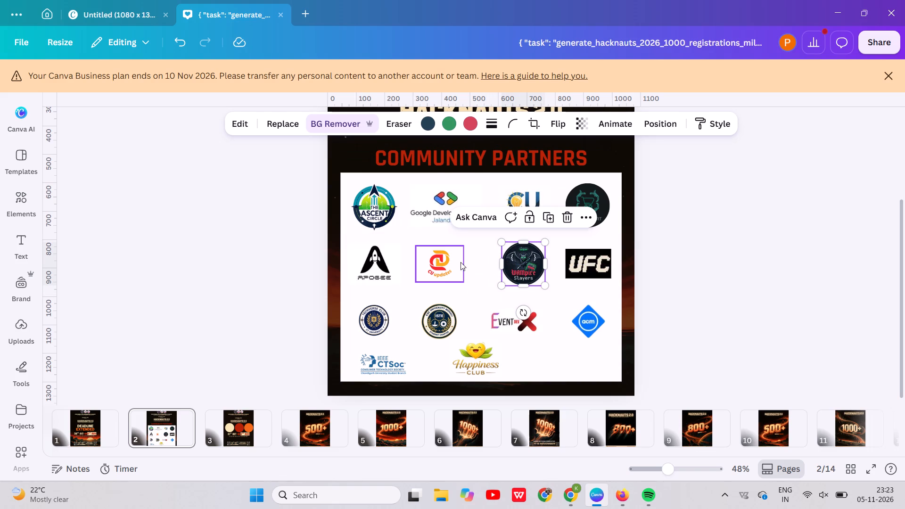
# Shift the CU updates logo slightly right in the second row, centring it beneath the Google Developer Group Jalandhar logo.
pyautogui.click(437, 259)
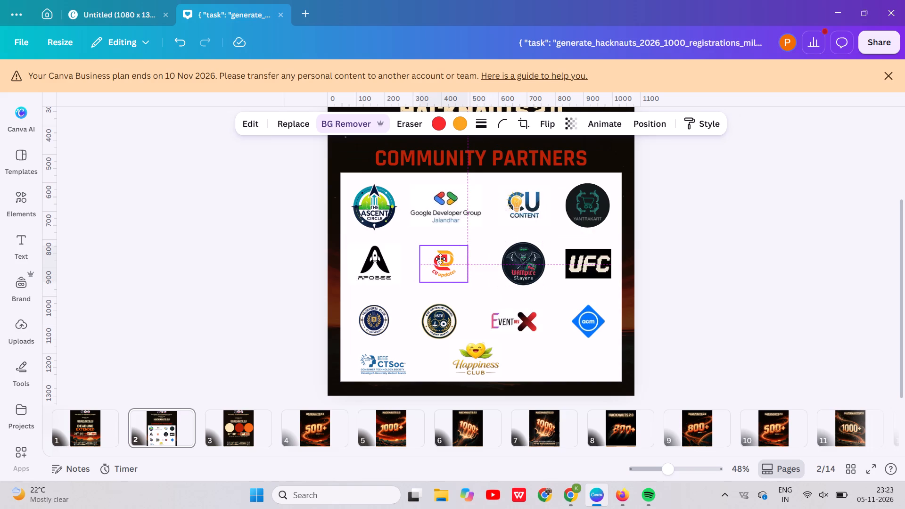
pyautogui.press('Right')
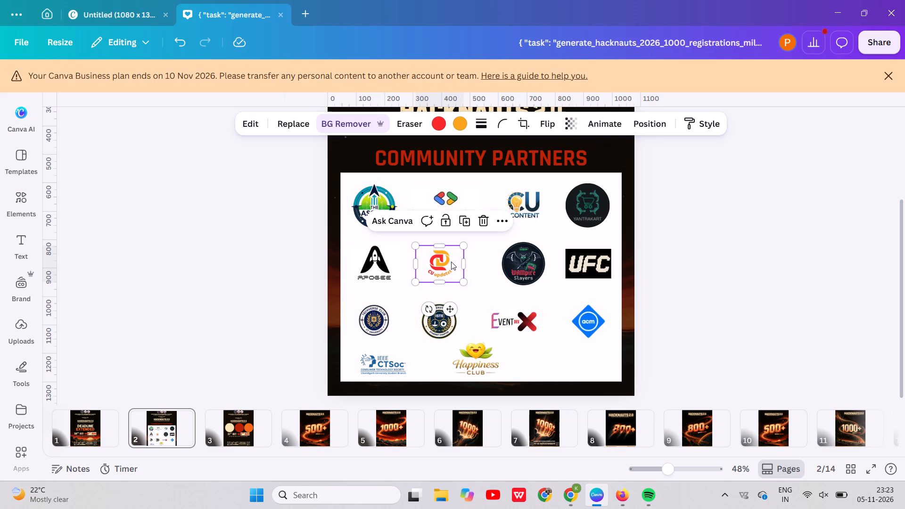
pyautogui.press('Right')
pyautogui.press('Right')
pyautogui.press('Right')
pyautogui.press('Left')
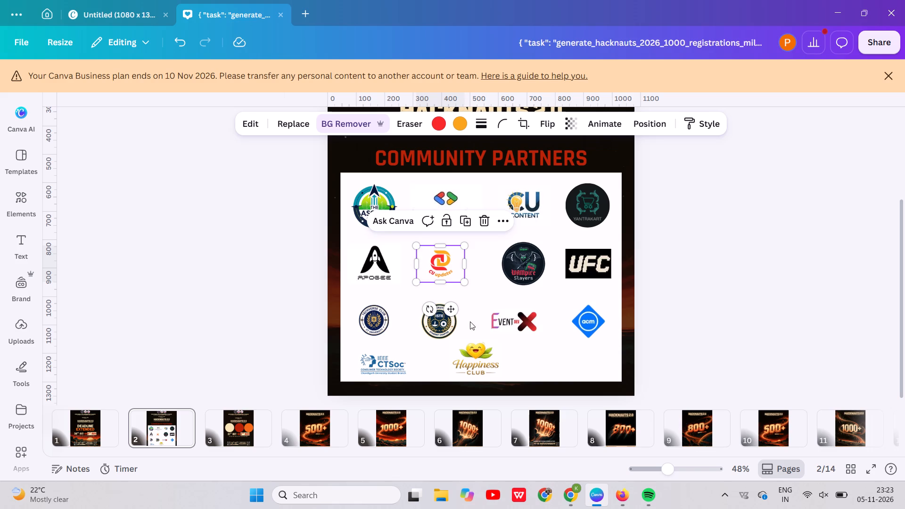
pyautogui.click(762, 281)
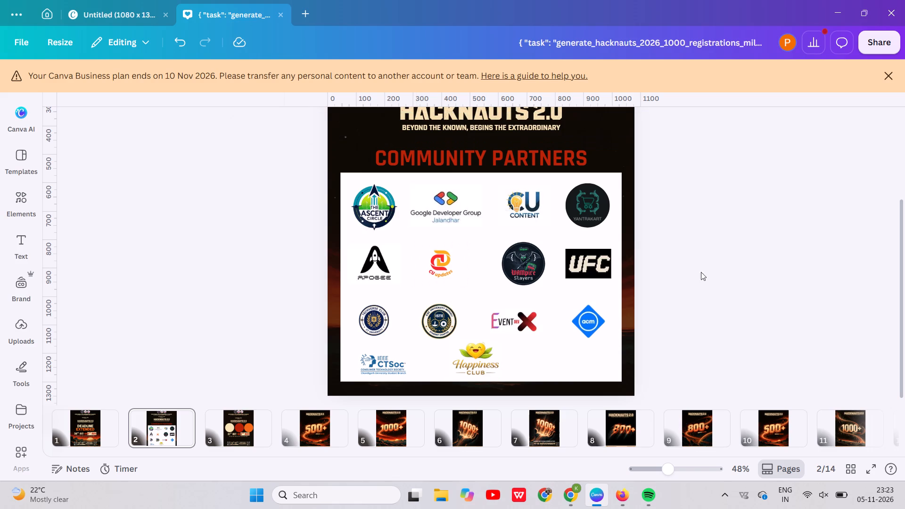
pyautogui.click(444, 256)
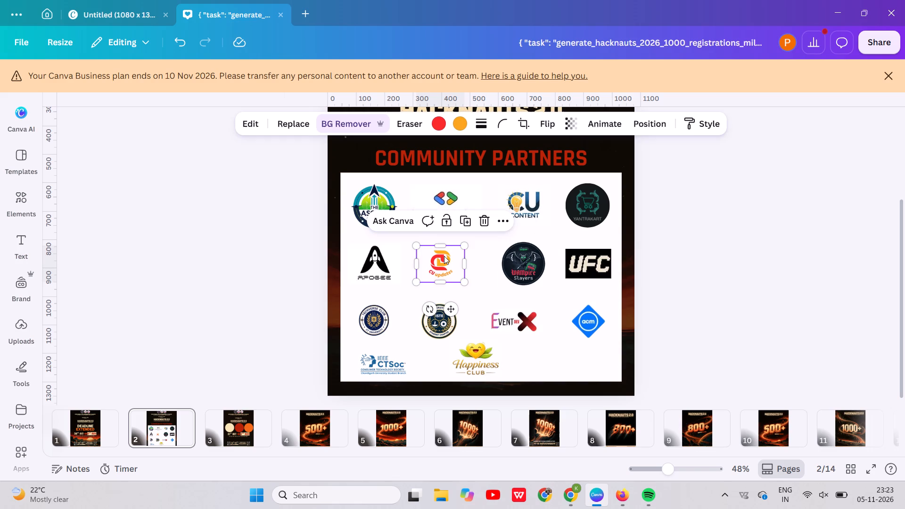
pyautogui.press('Right')
pyautogui.press('Right')
pyautogui.press('Right')
pyautogui.press('Right')
pyautogui.press('Right')
pyautogui.press('Right')
pyautogui.press('Right')
pyautogui.press('Right')
pyautogui.press('Right')
pyautogui.press('Right')
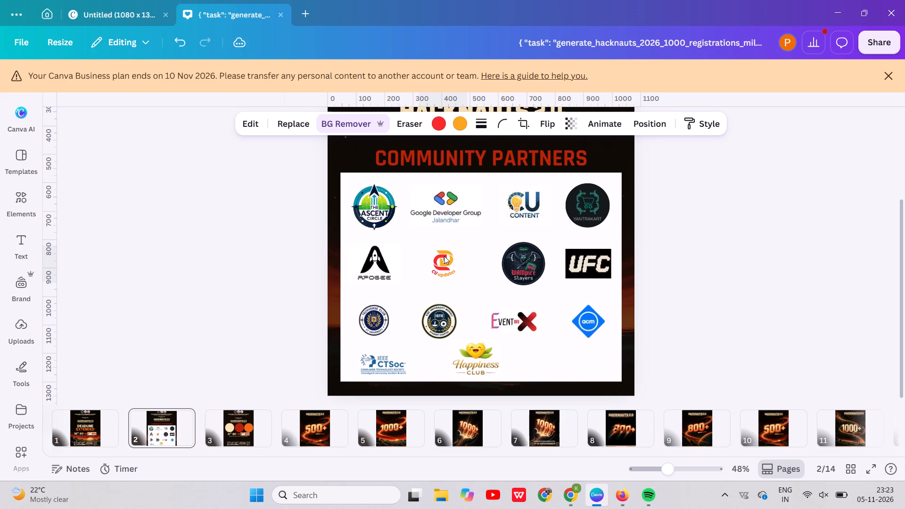
pyautogui.press('Right')
pyautogui.press('Right')
pyautogui.press('Right')
pyautogui.press('Right')
pyautogui.press('Right')
pyautogui.press('Right')
pyautogui.press('Right')
pyautogui.press('Right')
pyautogui.press('Left')
# Shift the ISTE student chapter logo slightly right in the third row, centring it beneath the CU updates logo.
pyautogui.click(442, 316)
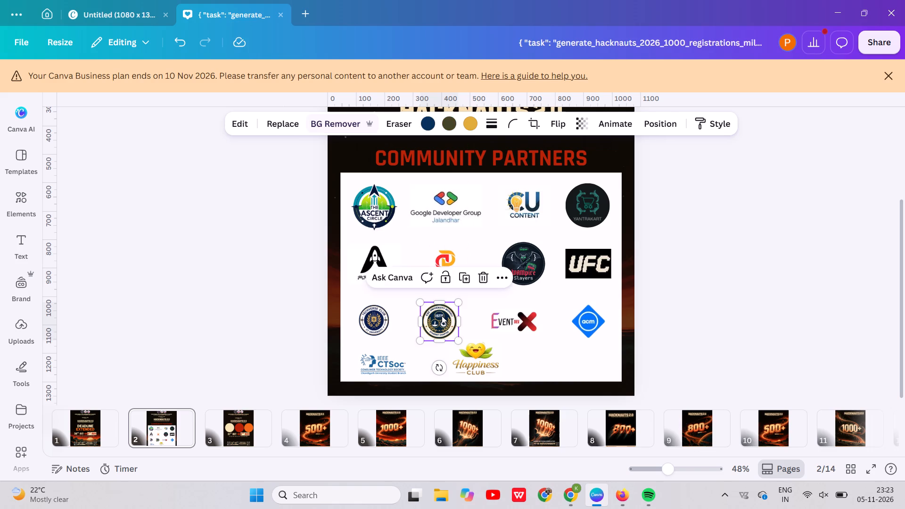
pyautogui.press('Right')
pyautogui.press('Right')
pyautogui.press('Right')
pyautogui.press('Right')
pyautogui.press('Right')
pyautogui.press('Right')
pyautogui.press('Right')
pyautogui.press('Right')
pyautogui.press('Right')
pyautogui.press('Right')
pyautogui.press('Right')
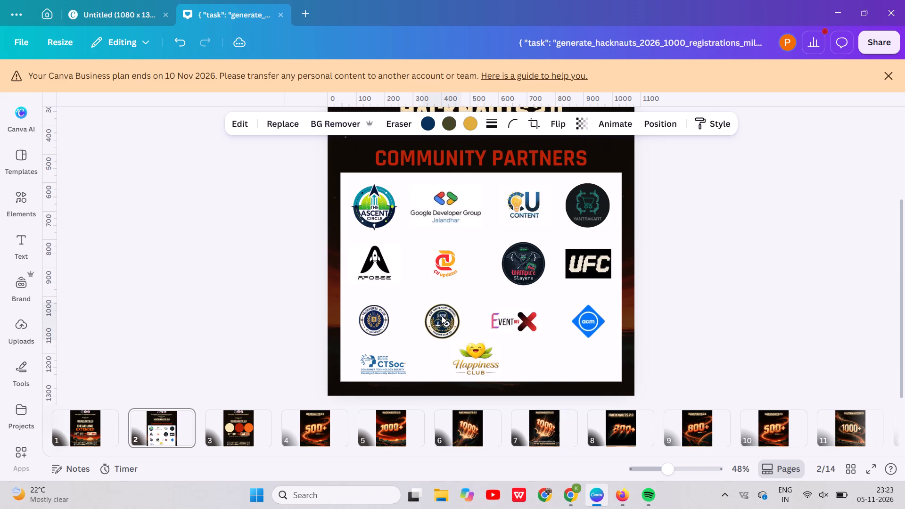
pyautogui.press('Right')
pyautogui.press('Right')
pyautogui.press('Right')
pyautogui.press('Right')
pyautogui.press('Right')
pyautogui.press('Right')
pyautogui.press('Right')
pyautogui.press('Right')
pyautogui.press('Right')
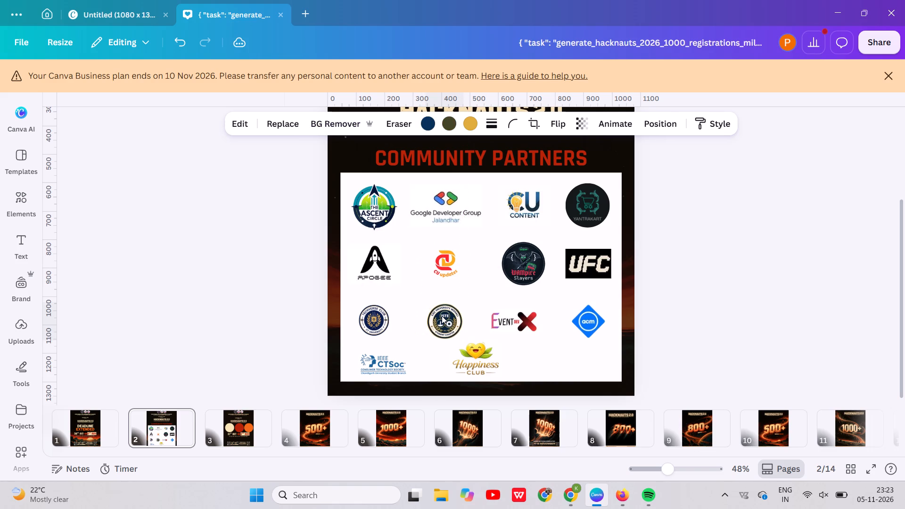
pyautogui.press('Right')
pyautogui.press('Right')
pyautogui.press('Left')
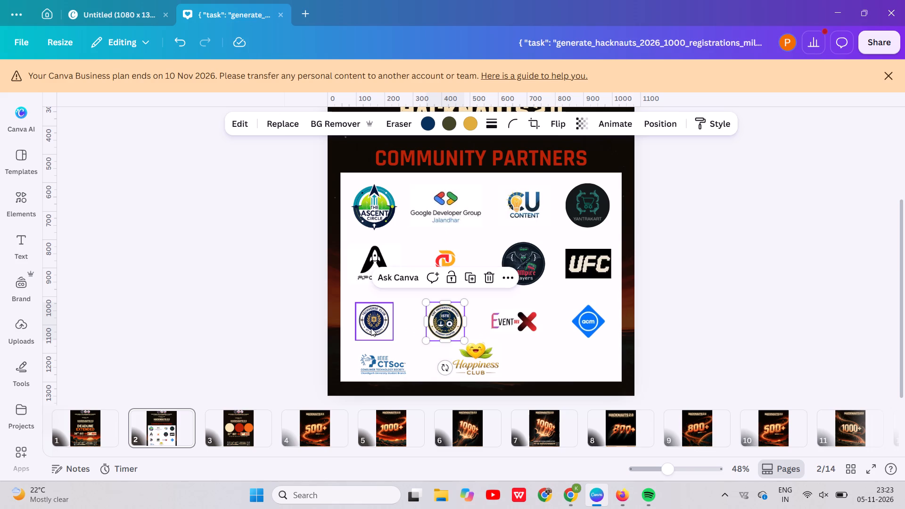
# Shift the EventDevX logo right in the third row until it is centred beneath the WAMpire Slayers logo.
pyautogui.click(508, 316)
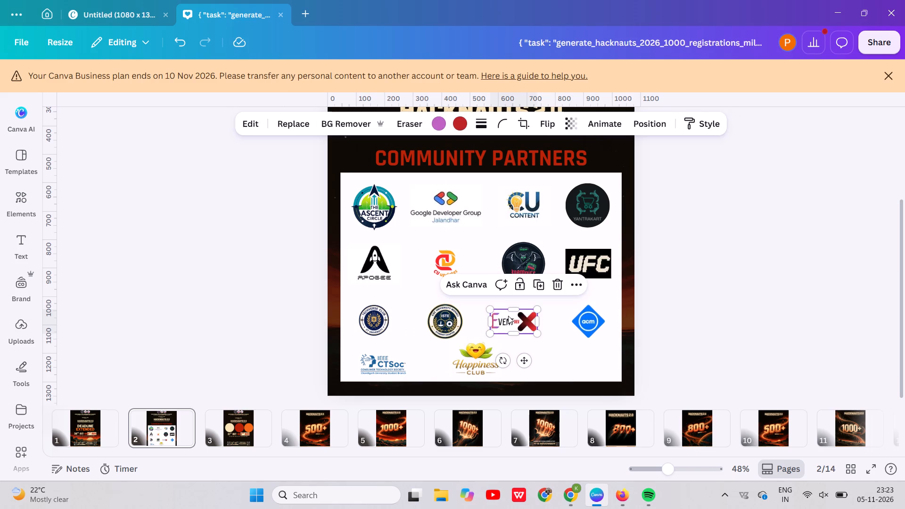
pyautogui.press('Right')
pyautogui.press('Right')
pyautogui.press('Right')
pyautogui.press('Right')
pyautogui.press('Right')
pyautogui.press('Right')
pyautogui.press('Right')
pyautogui.press('Right')
pyautogui.press('Right')
pyautogui.press('Right')
pyautogui.press('Right')
pyautogui.press('Right')
pyautogui.press('Right')
pyautogui.press('Right')
pyautogui.press('Right')
pyautogui.press('Right')
pyautogui.press('Right')
pyautogui.press('Right')
pyautogui.press('Right')
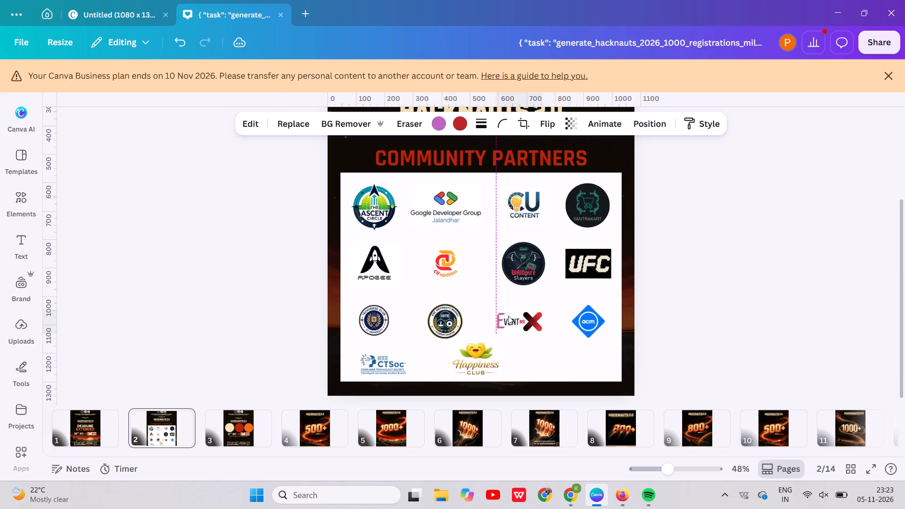
pyautogui.press('Right')
pyautogui.press('Right')
pyautogui.press('Right')
pyautogui.press('Right')
pyautogui.press('Right')
pyautogui.press('Right')
pyautogui.press('Right')
pyautogui.press('Right')
pyautogui.press('Right')
pyautogui.press('Right')
pyautogui.press('Right')
pyautogui.press('Right')
pyautogui.press('Right')
pyautogui.press('Right')
pyautogui.press('Right')
pyautogui.press('Right')
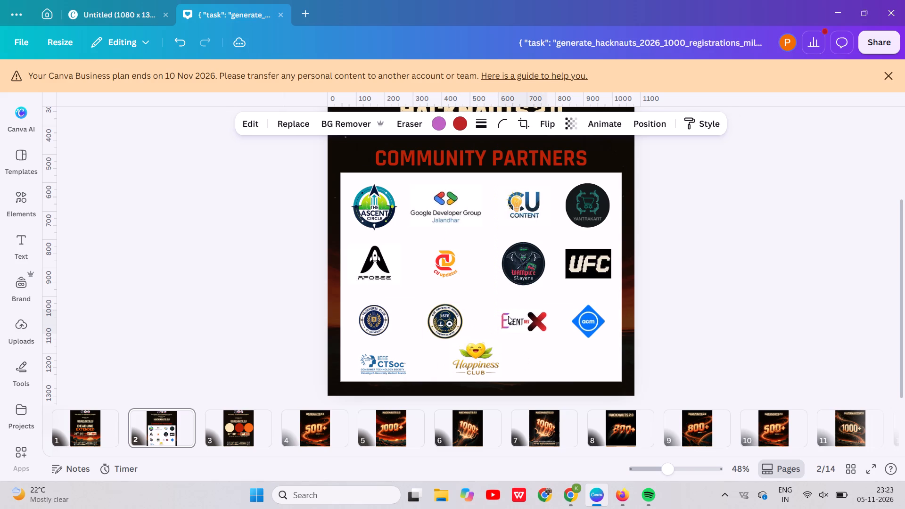
pyautogui.press('Left')
pyautogui.press('Left')
pyautogui.press('Left')
pyautogui.press('Right')
# Nudge the ACM logo slightly up and left to align it with the third row and the UFC logo above.
pyautogui.click(585, 324)
pyautogui.press('Up')
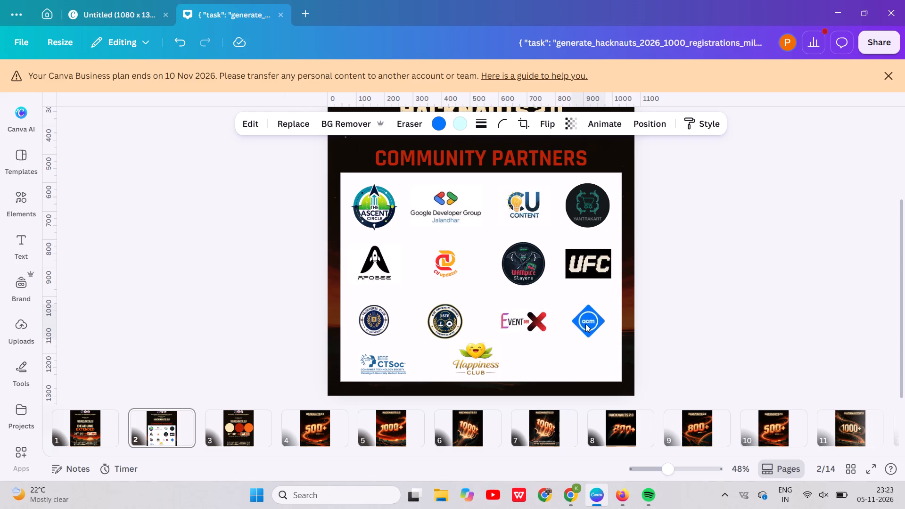
pyautogui.press('Up')
pyautogui.press('Up')
pyautogui.press('Right')
pyautogui.press('Right')
pyautogui.press('Right')
pyautogui.press('Left')
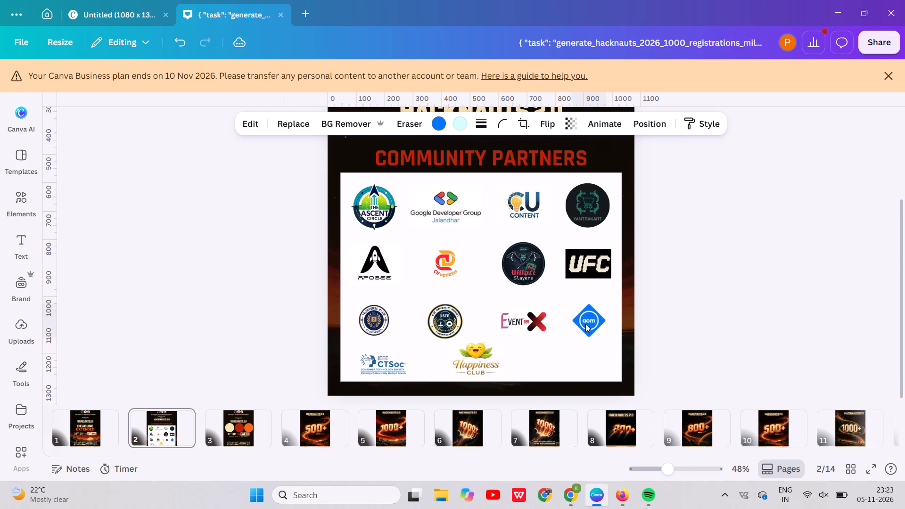
pyautogui.press('Left')
pyautogui.press('Left')
pyautogui.press('Left')
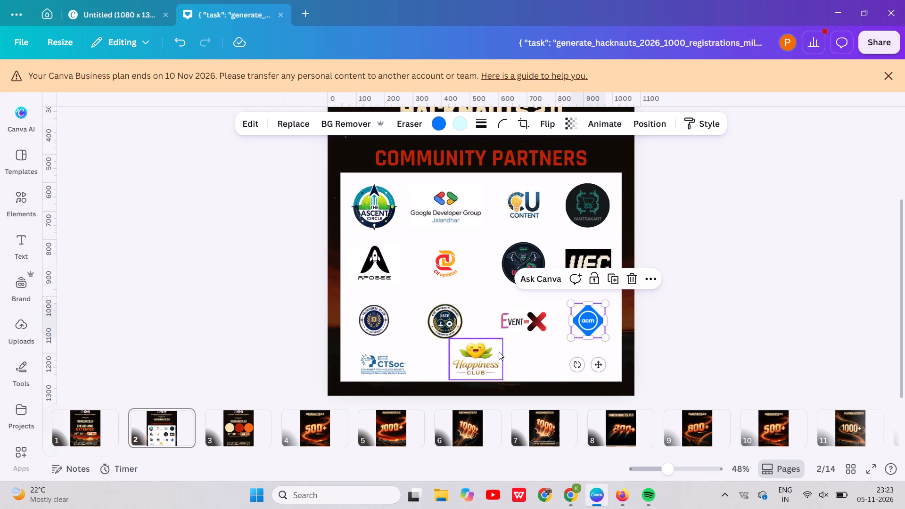
# Move the Happiness Club logo right along the fourth row, centring it beneath the EventDevX logo.
pyautogui.moveTo(488, 355); pyautogui.dragTo(511, 357)
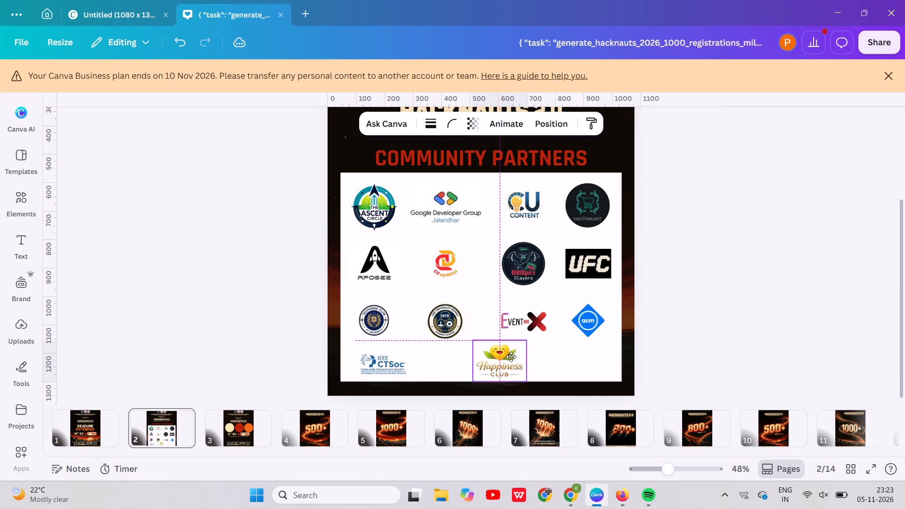
pyautogui.moveTo(511, 357); pyautogui.dragTo(544, 358)
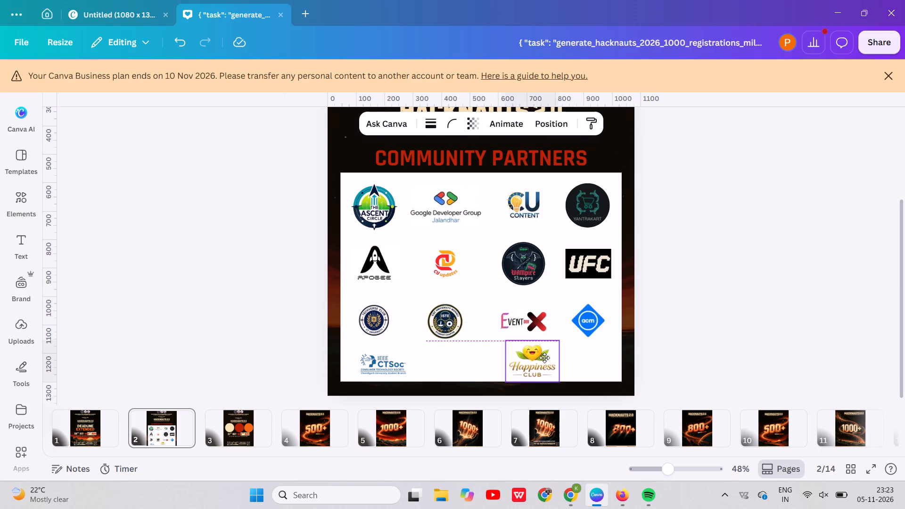
pyautogui.moveTo(544, 358); pyautogui.dragTo(536, 354)
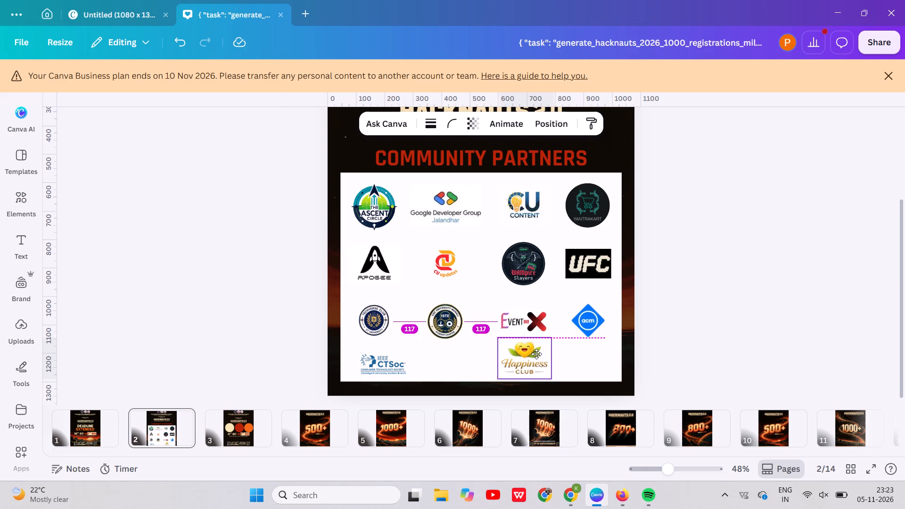
pyautogui.moveTo(536, 354); pyautogui.dragTo(536, 354)
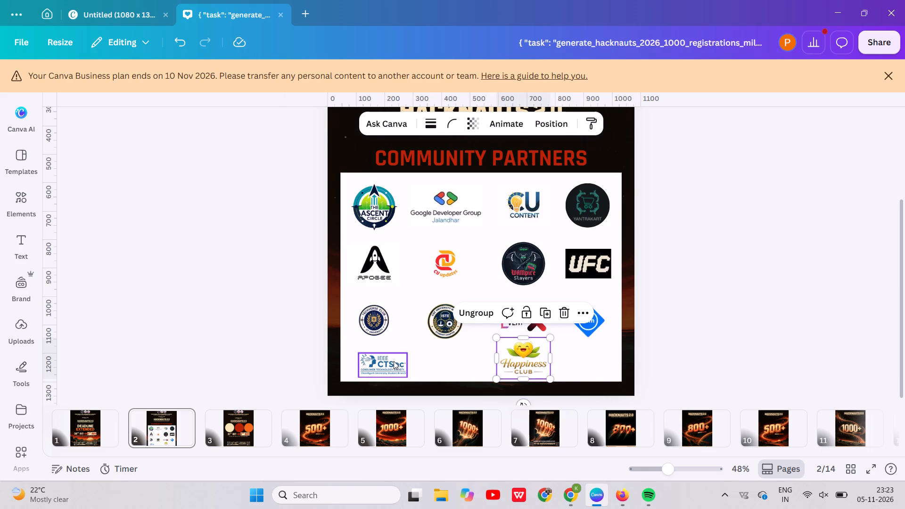
# Move the IEEE CTSoc logo right along the fourth row, beneath the ISTE student chapter logo.
pyautogui.moveTo(394, 361); pyautogui.dragTo(459, 362)
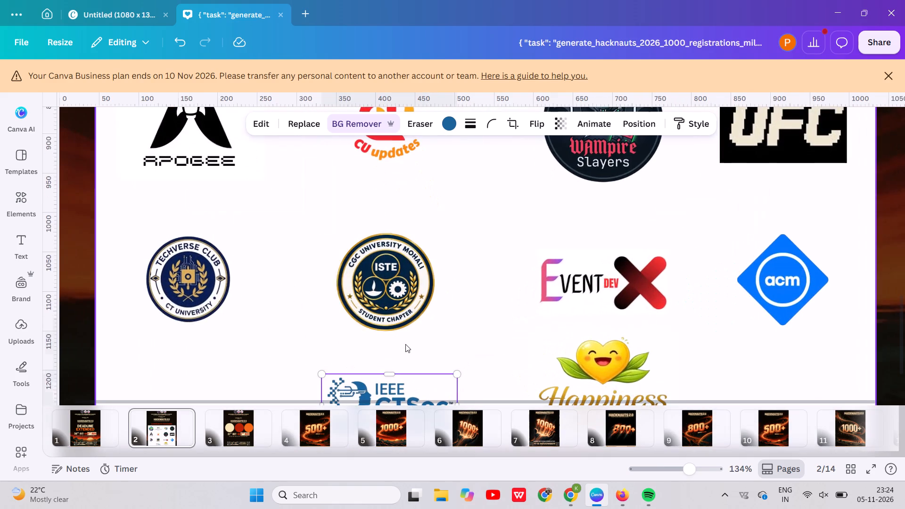
# Enlarge the Techverse Club logo in the third row to about 150 by 150.
pyautogui.click(166, 286)
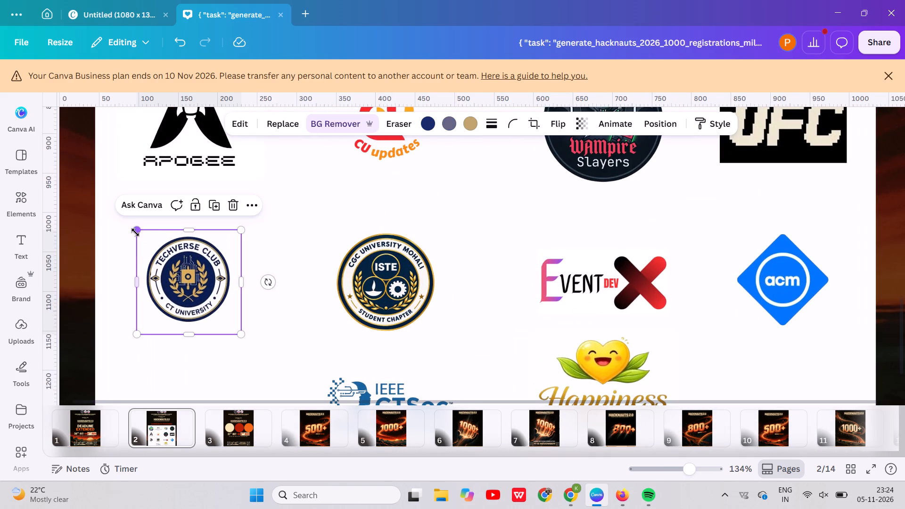
pyautogui.moveTo(135, 232); pyautogui.dragTo(123, 217)
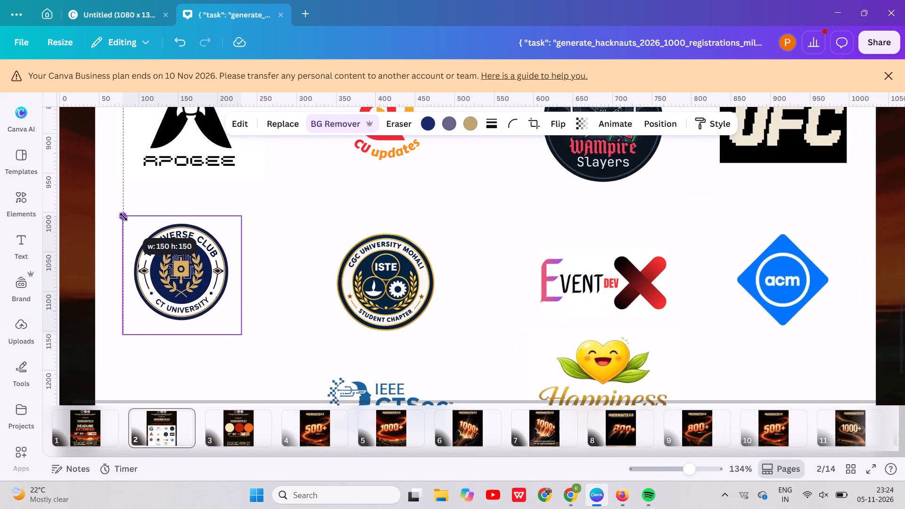
pyautogui.moveTo(123, 217); pyautogui.dragTo(121, 215)
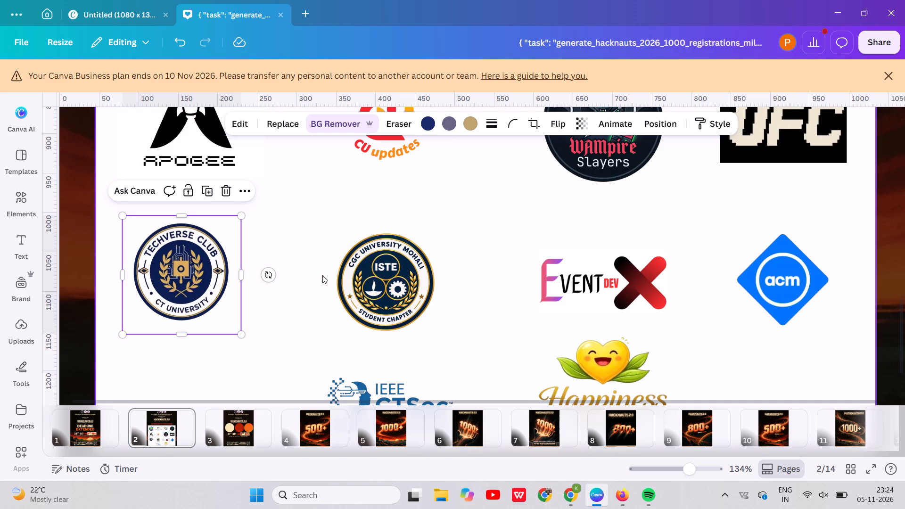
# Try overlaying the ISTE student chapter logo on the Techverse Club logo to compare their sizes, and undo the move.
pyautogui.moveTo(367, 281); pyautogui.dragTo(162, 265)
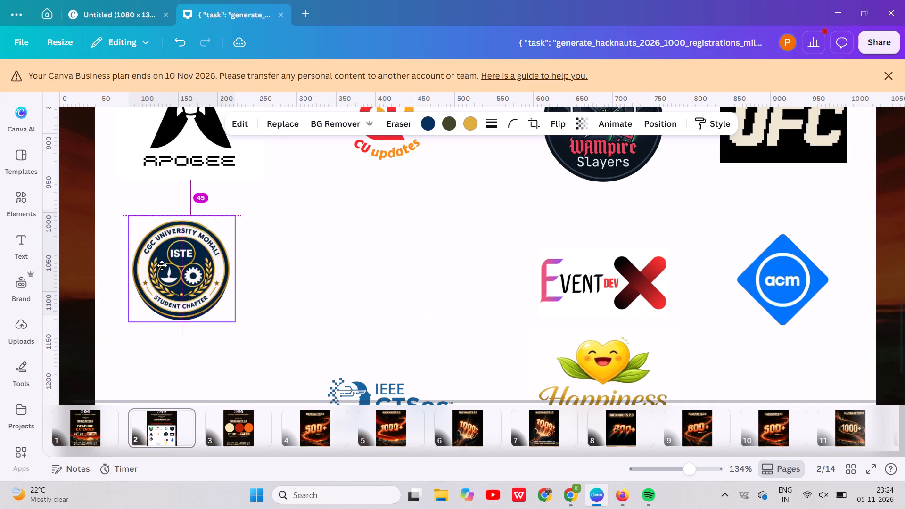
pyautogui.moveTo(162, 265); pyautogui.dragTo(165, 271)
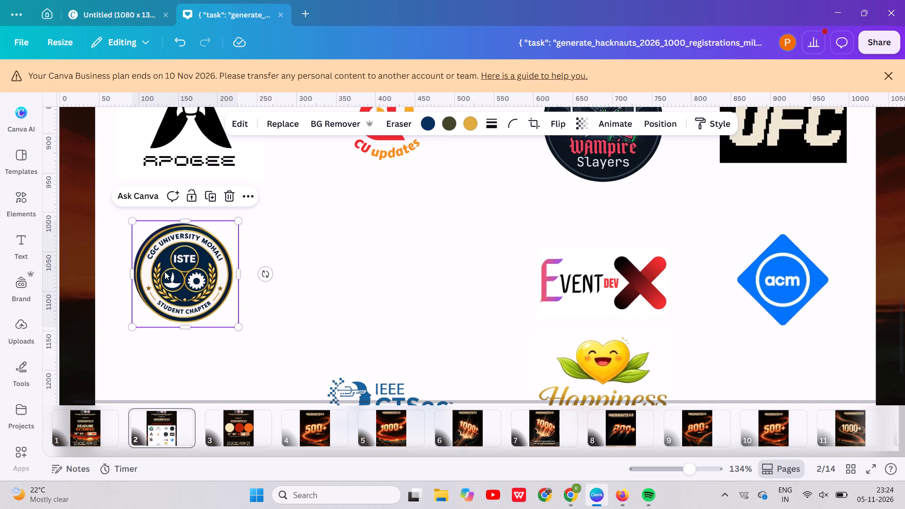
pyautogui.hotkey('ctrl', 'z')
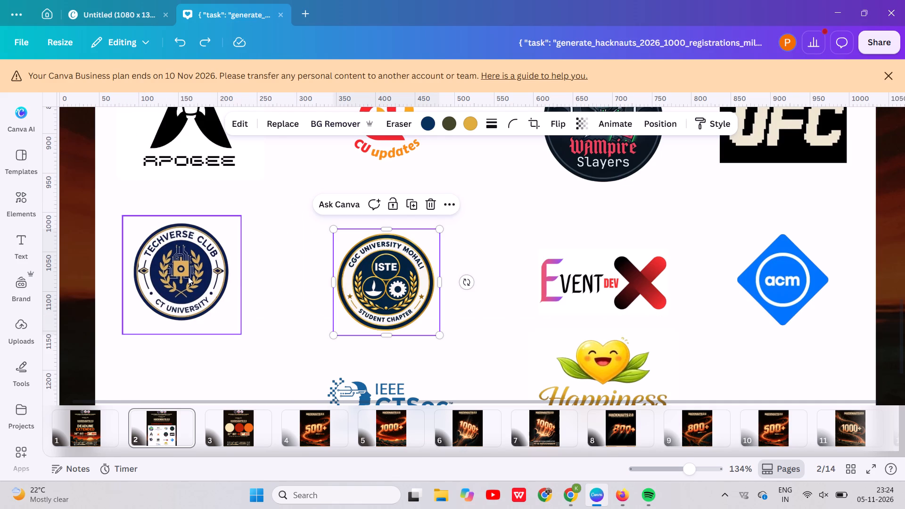
# Move the Techverse Club logo slightly down to line up with the third row's centre and nudge it slightly right.
pyautogui.moveTo(188, 277); pyautogui.dragTo(188, 284)
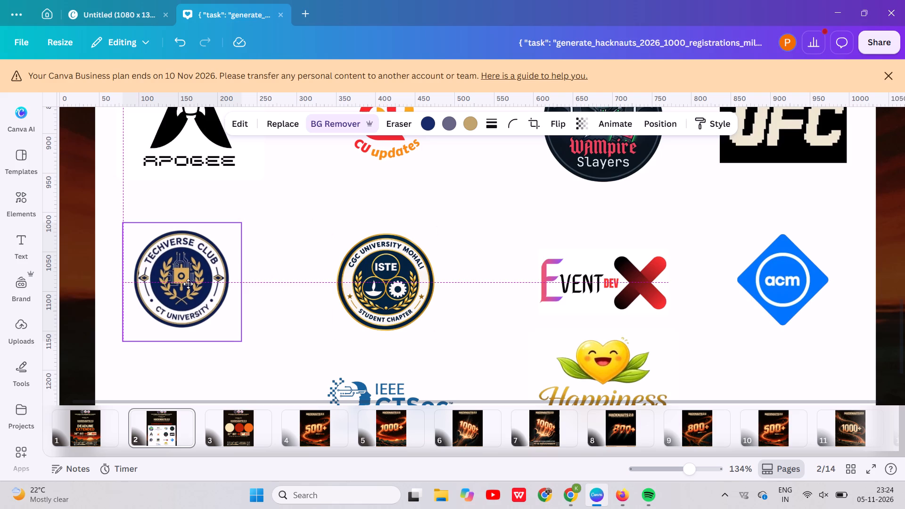
pyautogui.moveTo(188, 284); pyautogui.dragTo(188, 283)
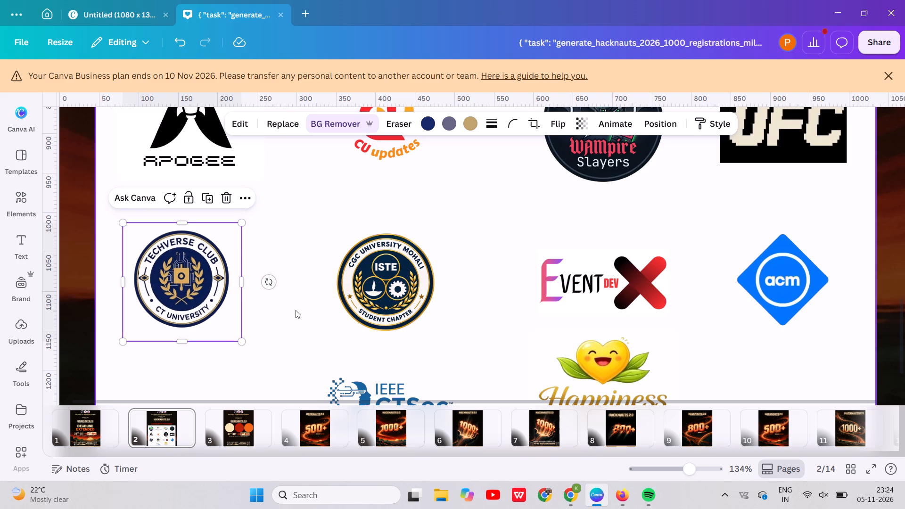
pyautogui.press('Right')
pyautogui.press('Right')
pyautogui.press('Right')
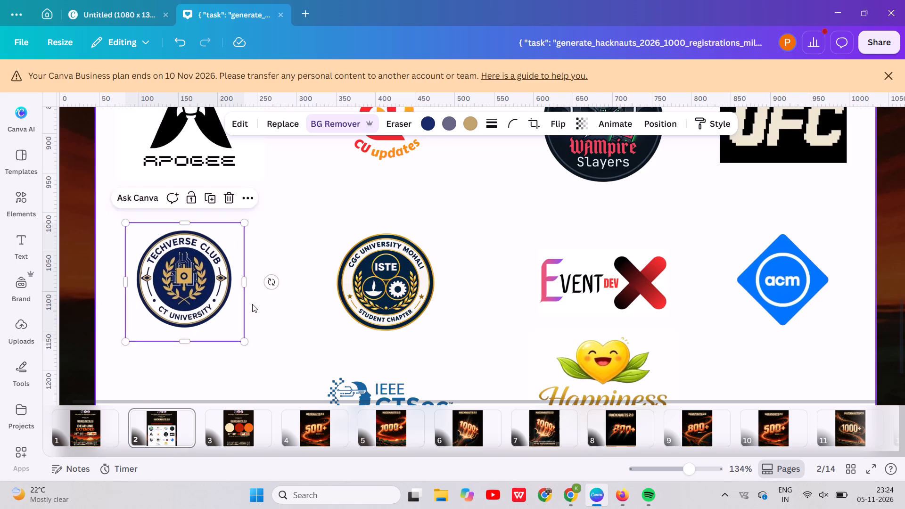
pyautogui.press('Left')
pyautogui.press('Left')
pyautogui.press('Right')
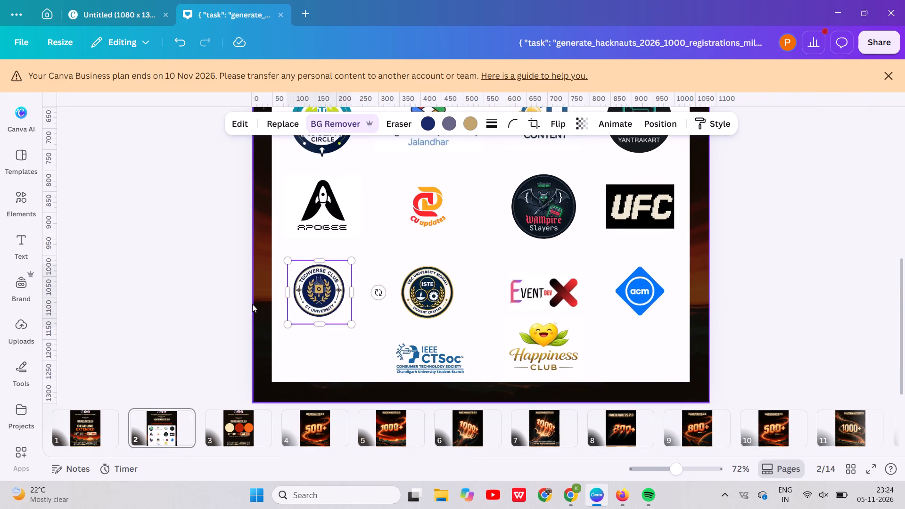
pyautogui.click(756, 320)
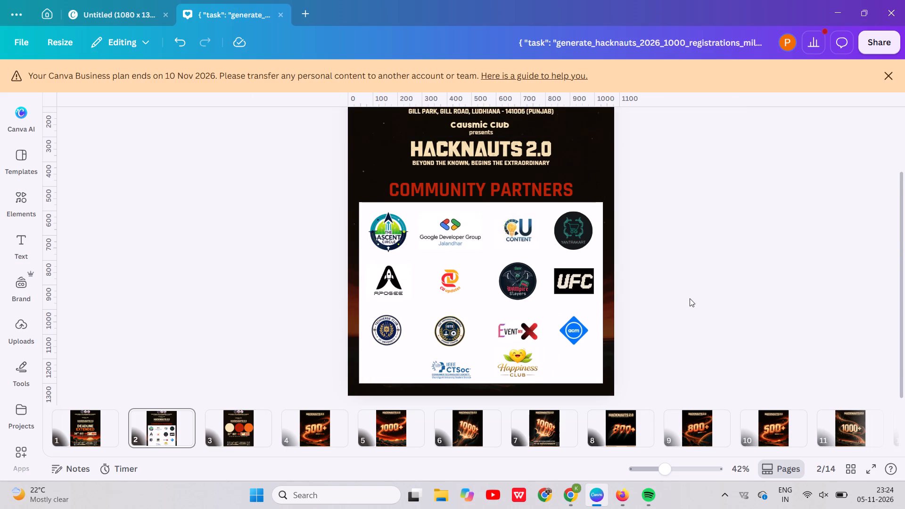
# Round the corners of the white logo panel to about 81.
pyautogui.scroll(1, 690, 298)
pyautogui.click(542, 275)
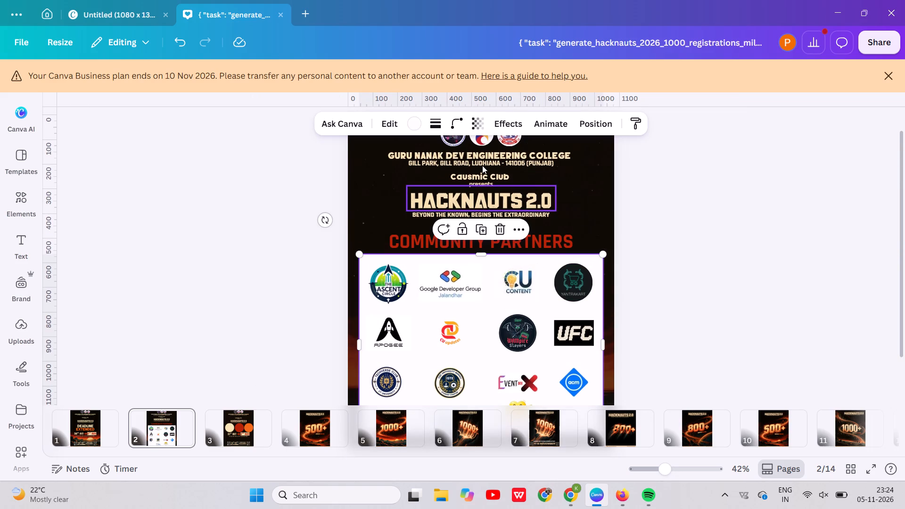
pyautogui.click(455, 117)
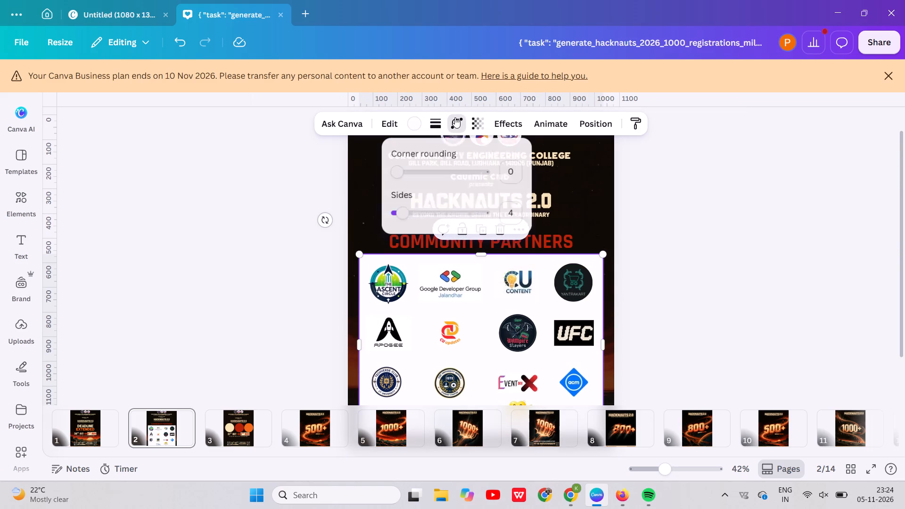
pyautogui.moveTo(395, 171); pyautogui.dragTo(434, 168)
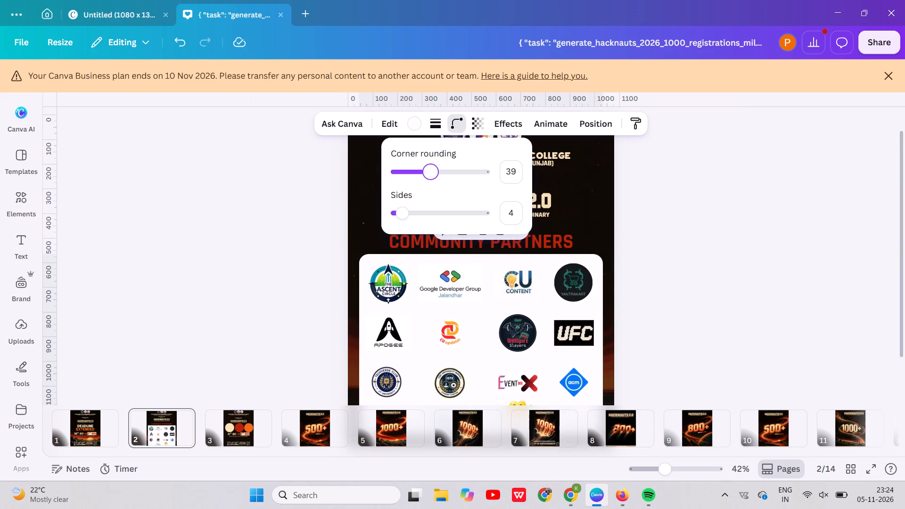
pyautogui.moveTo(434, 168); pyautogui.dragTo(470, 169)
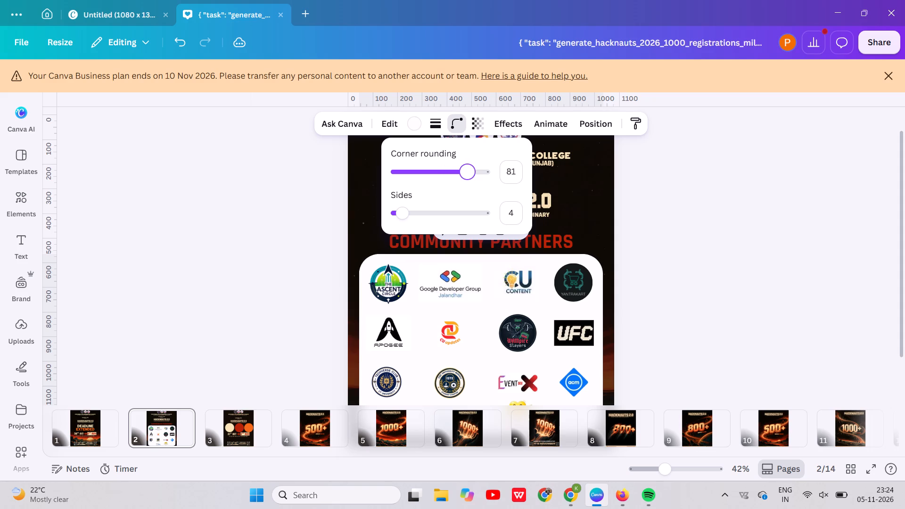
pyautogui.moveTo(470, 169); pyautogui.dragTo(471, 176)
# Add a solid border to the white logo panel with a stroke weight of 11.
pyautogui.click(435, 116)
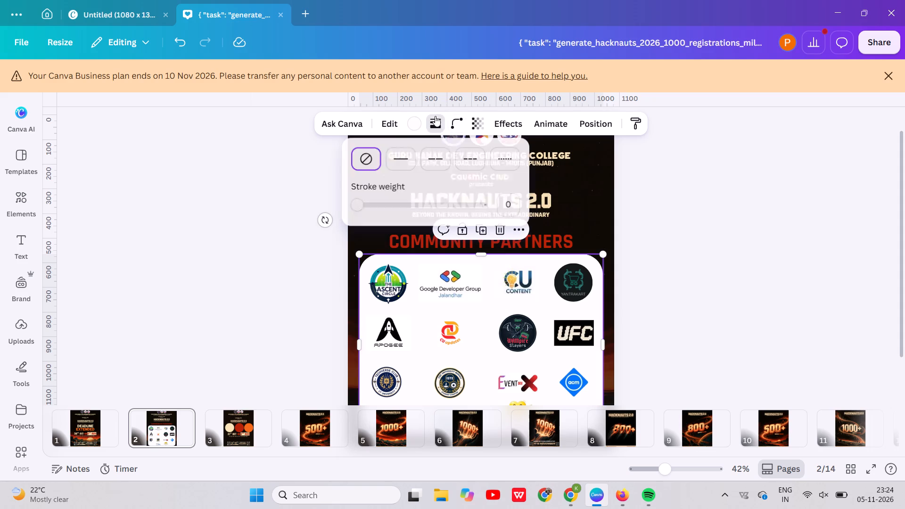
pyautogui.click(393, 166)
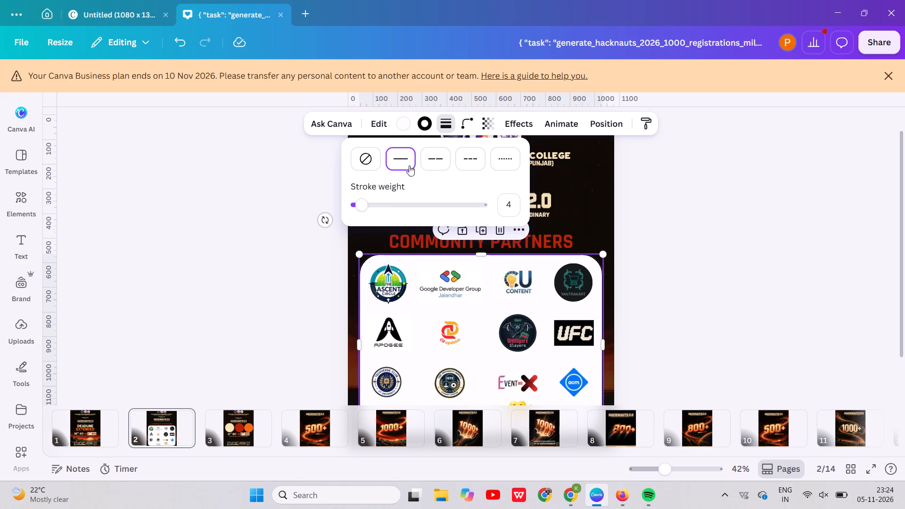
pyautogui.moveTo(365, 203); pyautogui.dragTo(369, 205)
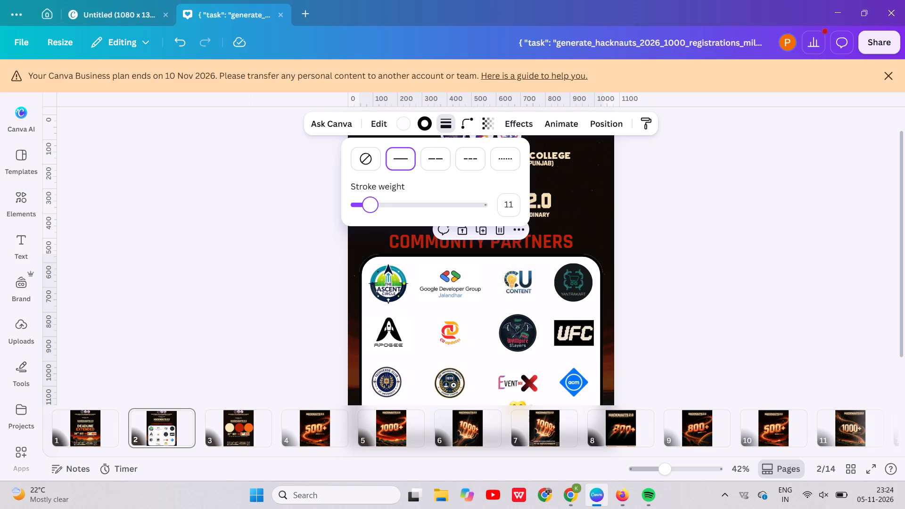
pyautogui.moveTo(369, 205); pyautogui.dragTo(369, 206)
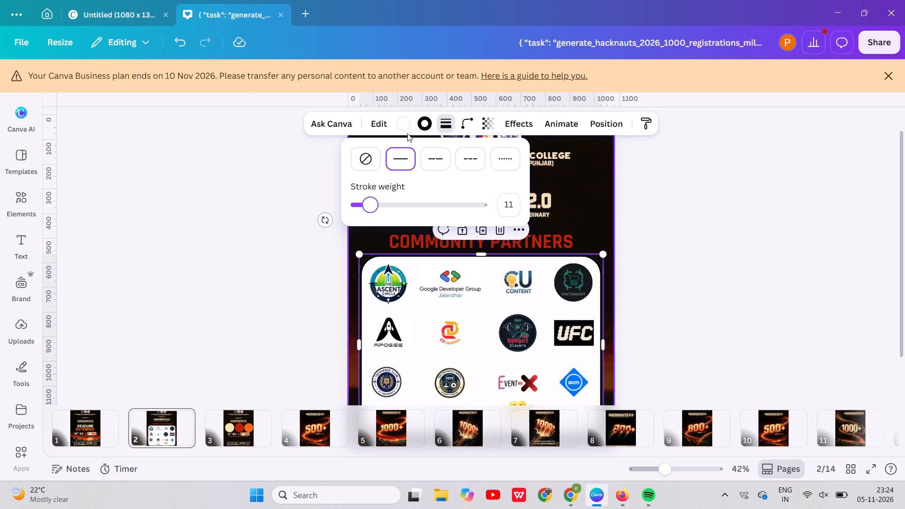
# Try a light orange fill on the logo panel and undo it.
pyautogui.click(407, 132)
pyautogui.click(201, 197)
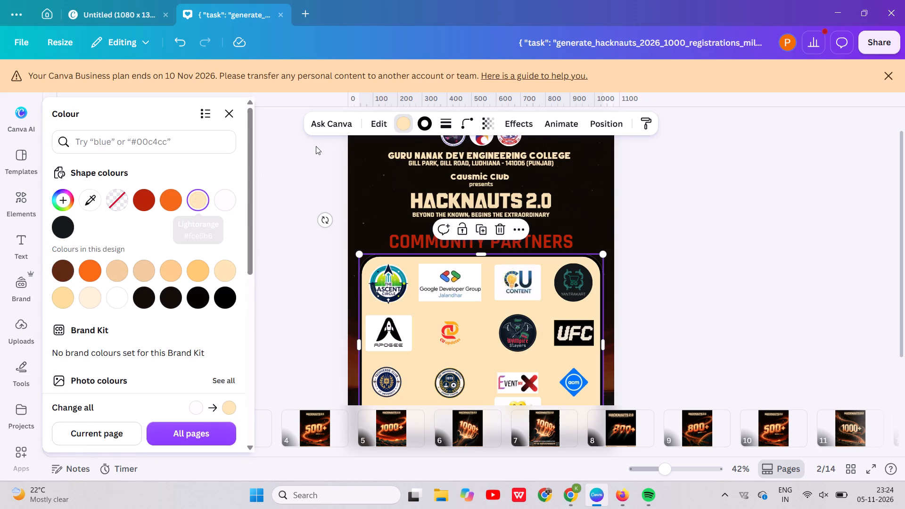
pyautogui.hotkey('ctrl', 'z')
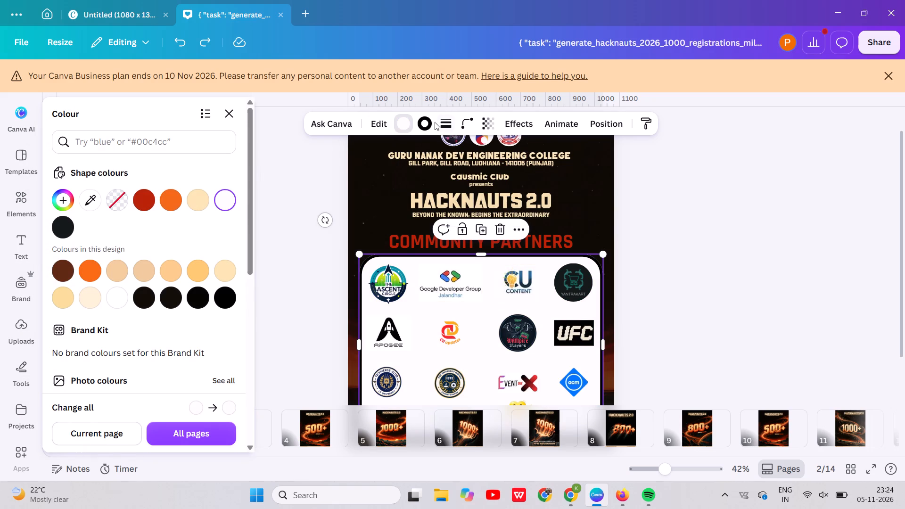
# Try light and bright orange for the logo panel's border, and settle on vivid red #b92207.
pyautogui.click(434, 123)
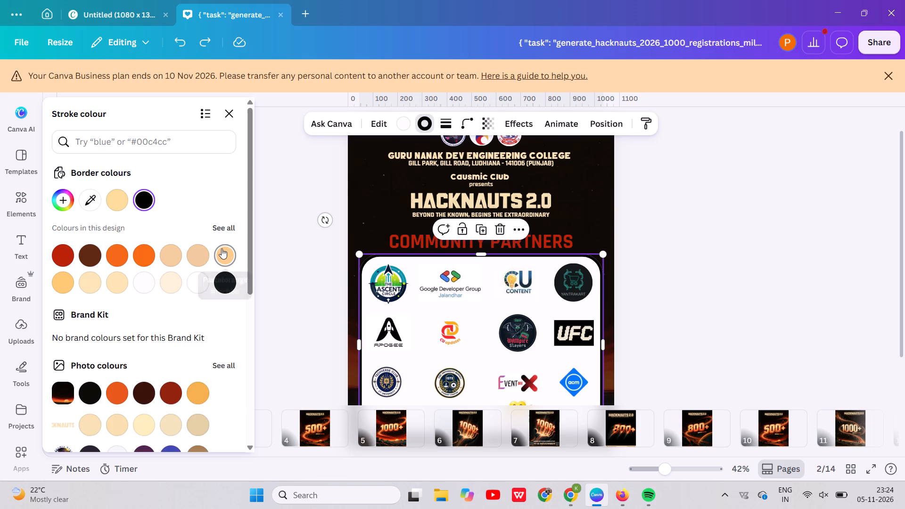
pyautogui.click(222, 248)
pyautogui.click(146, 249)
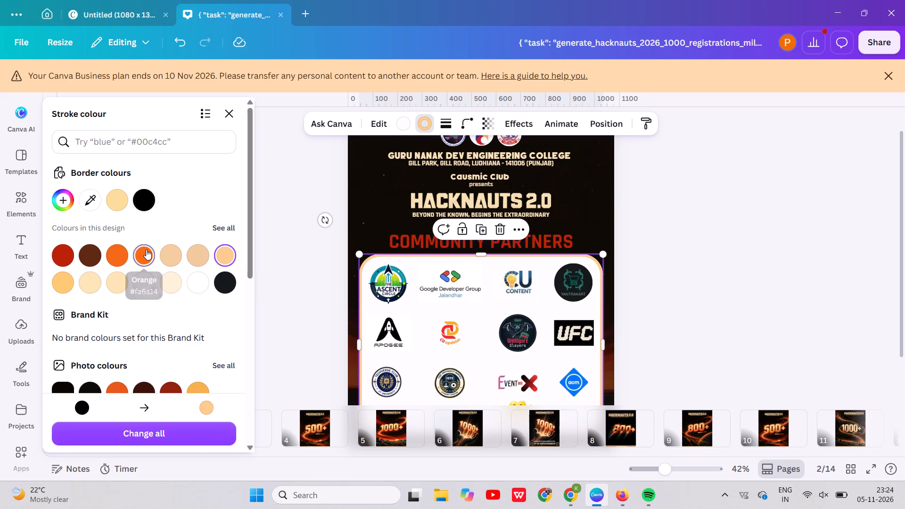
pyautogui.click(54, 252)
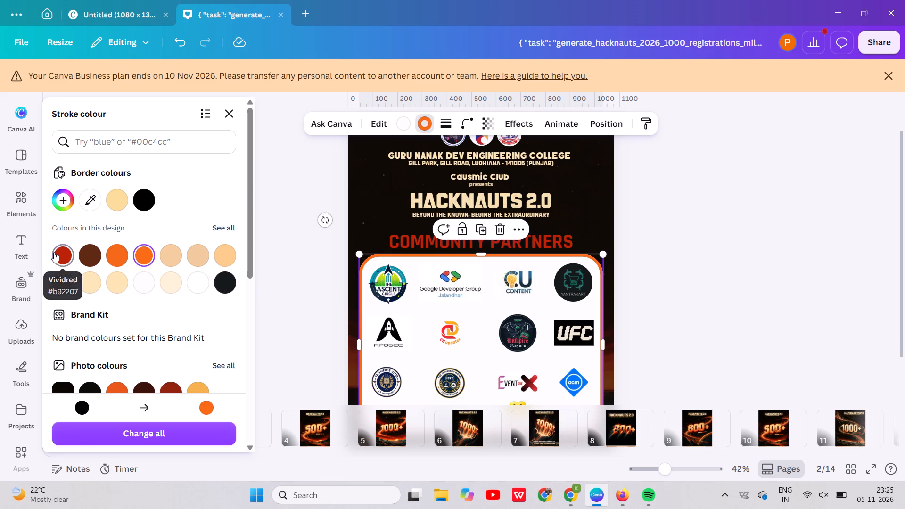
pyautogui.click(323, 237)
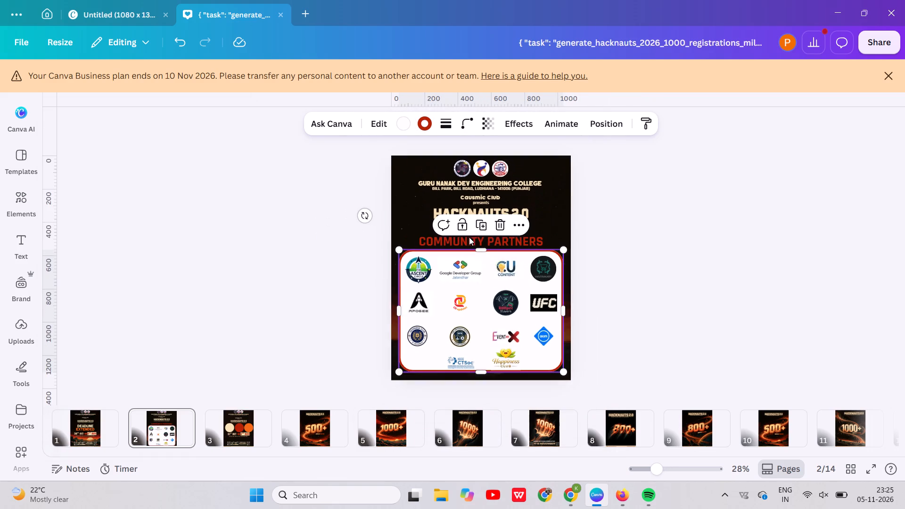
pyautogui.click(643, 295)
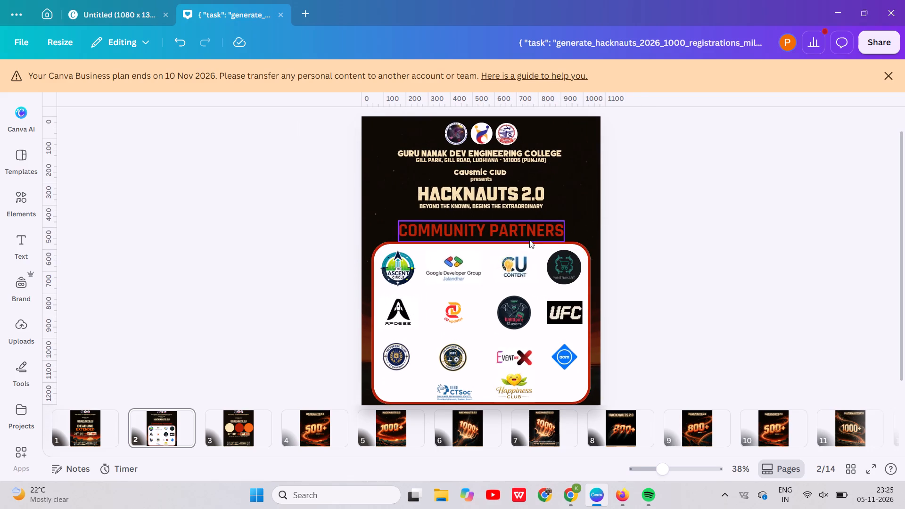
# Nudge the COMMUNITY PARTNERS heading slightly up to widen its gap from the logo panel.
pyautogui.click(518, 235)
pyautogui.press('Up')
pyautogui.press('Down')
pyautogui.press('Up')
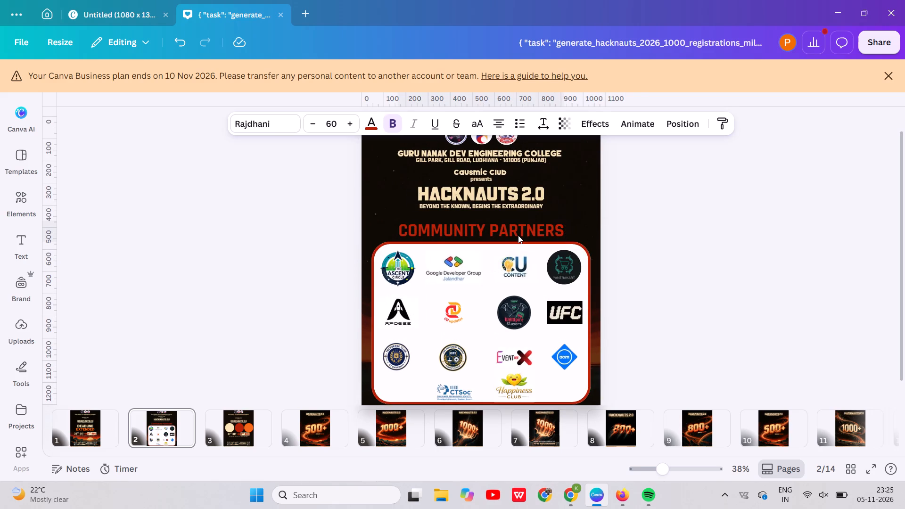
pyautogui.press('Down')
pyautogui.press('Down')
pyautogui.press('Up')
pyautogui.press('Up')
pyautogui.press('Up')
pyautogui.click(518, 235)
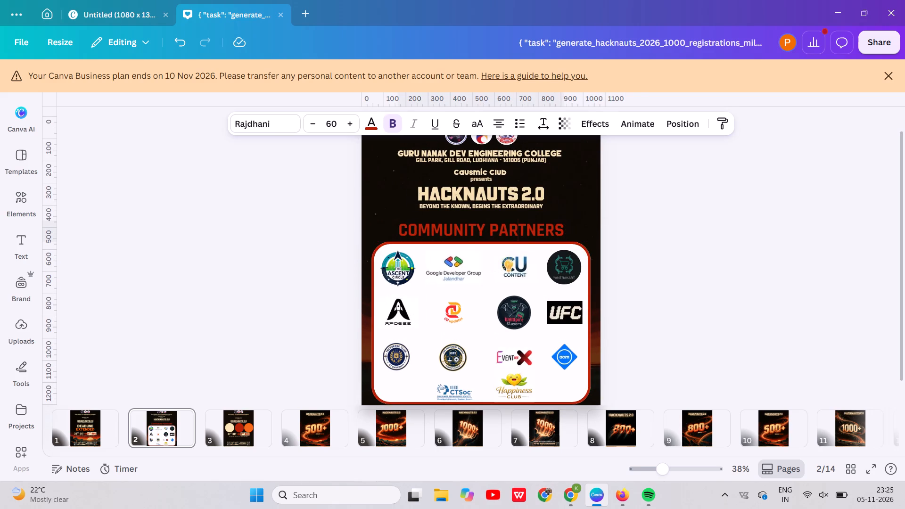
pyautogui.press('Up')
pyautogui.press('Up')
pyautogui.press('Up')
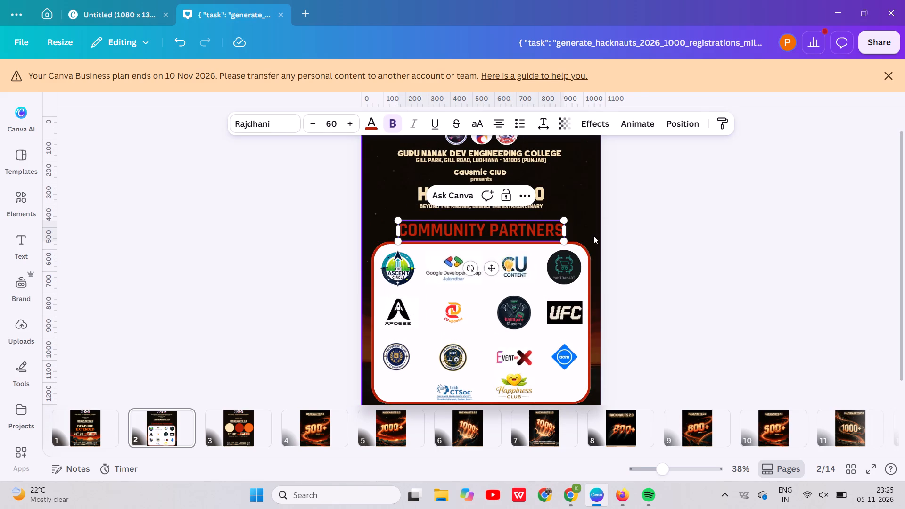
pyautogui.click(593, 236)
pyautogui.click(544, 226)
pyautogui.press('Up')
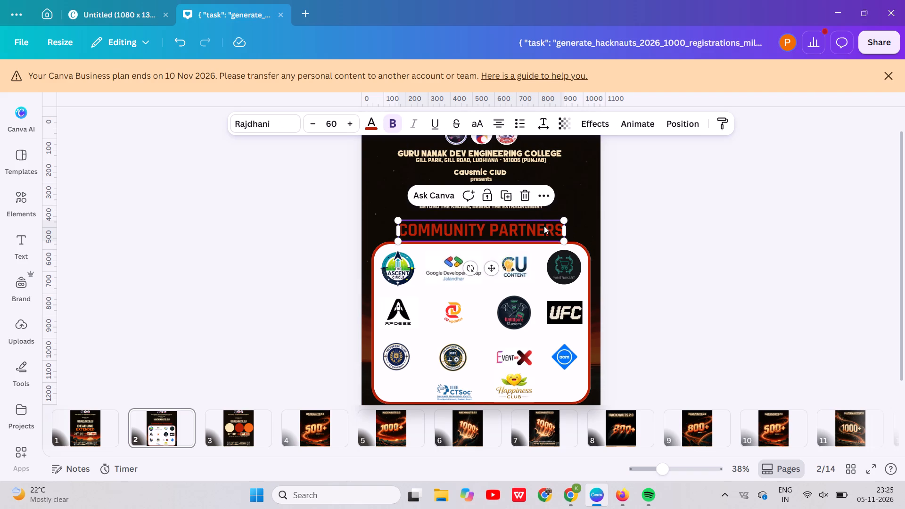
pyautogui.press('Up')
pyautogui.press('Up')
pyautogui.press('Up')
pyautogui.press('Up')
pyautogui.press('Up')
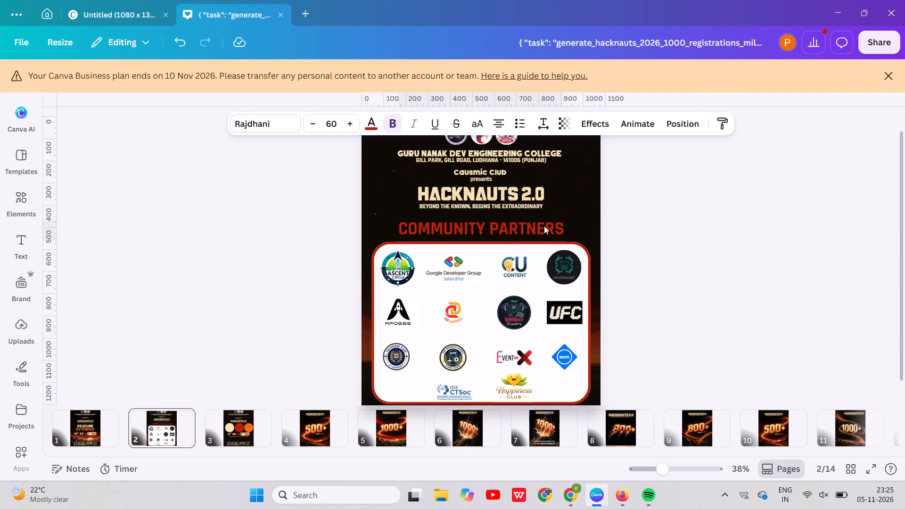
# Open the page-alignment options for the COMMUNITY PARTNERS heading.
pyautogui.rightClick(538, 229)
pyautogui.click(626, 285)
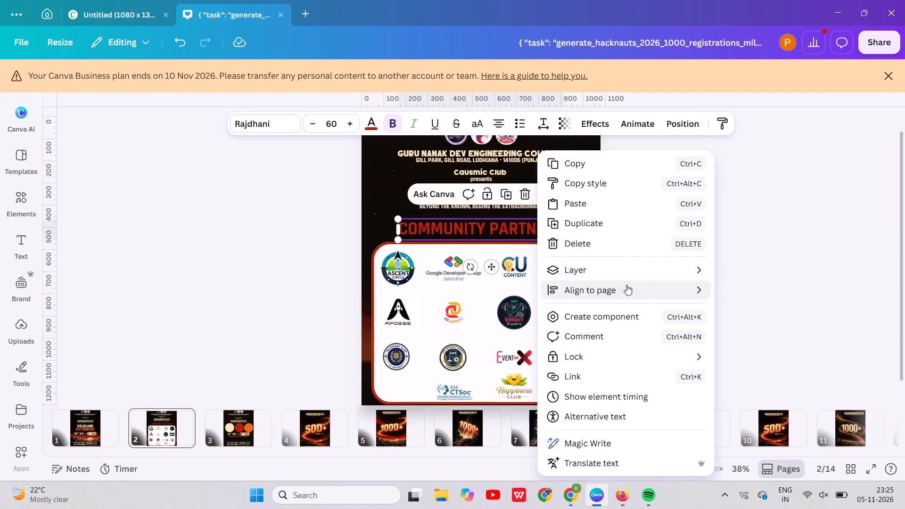
pyautogui.click(756, 261)
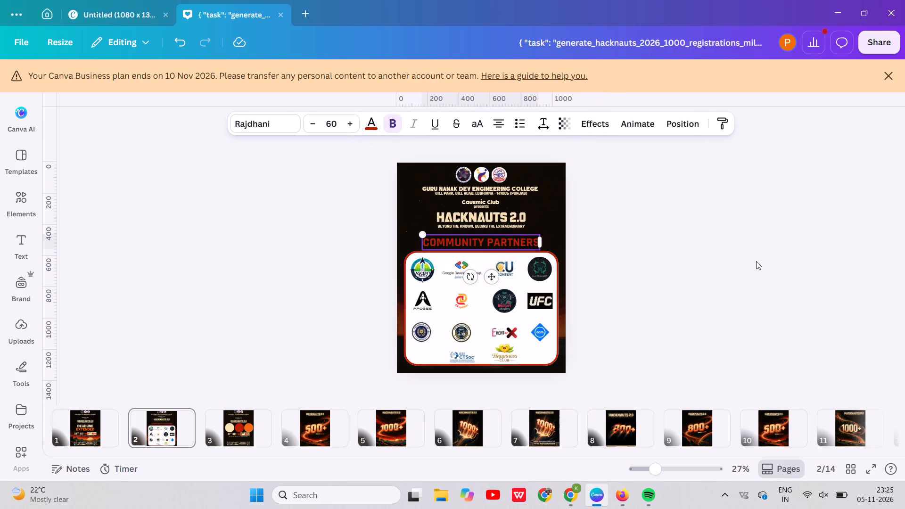
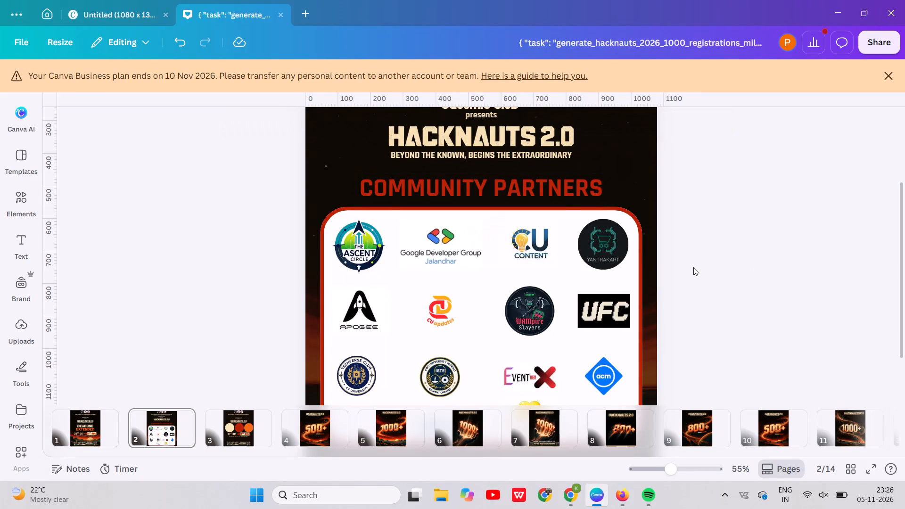
# Nudge the IEEE CTSoc logo in the bottom row slightly up, clear of the logo panel's lower border.
pyautogui.scroll(-2, 583, 258)
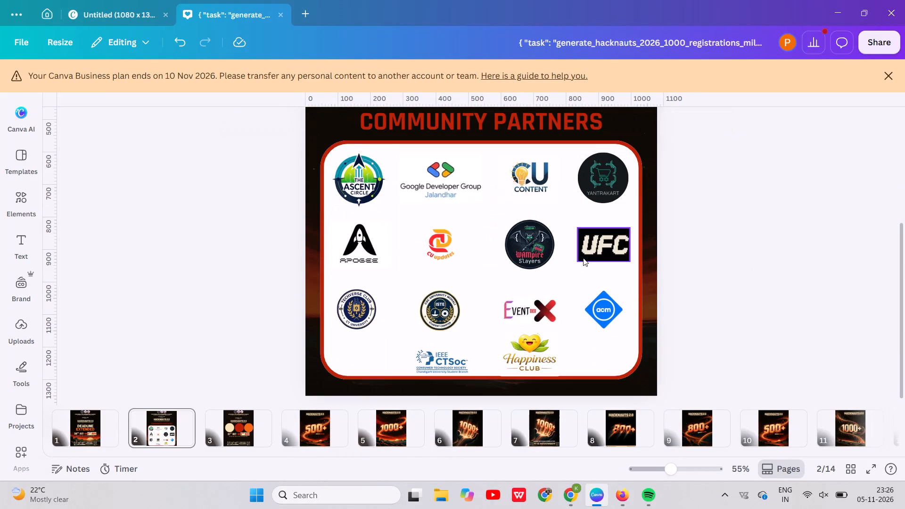
pyautogui.click(454, 353)
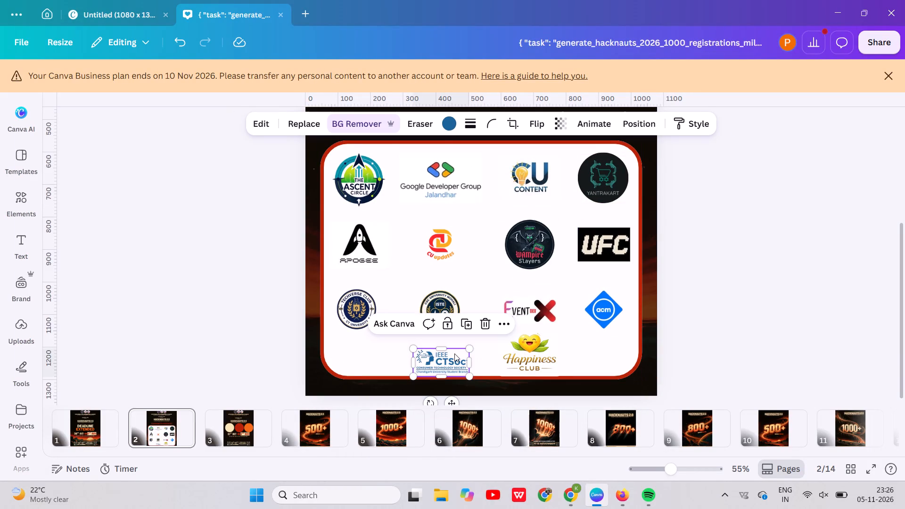
pyautogui.press('Up')
pyautogui.press('Up')
pyautogui.press('Up')
pyautogui.press('Up')
pyautogui.press('Up')
pyautogui.press('Up')
pyautogui.press('Up')
pyautogui.press('Up')
pyautogui.press('Up')
pyautogui.press('Up')
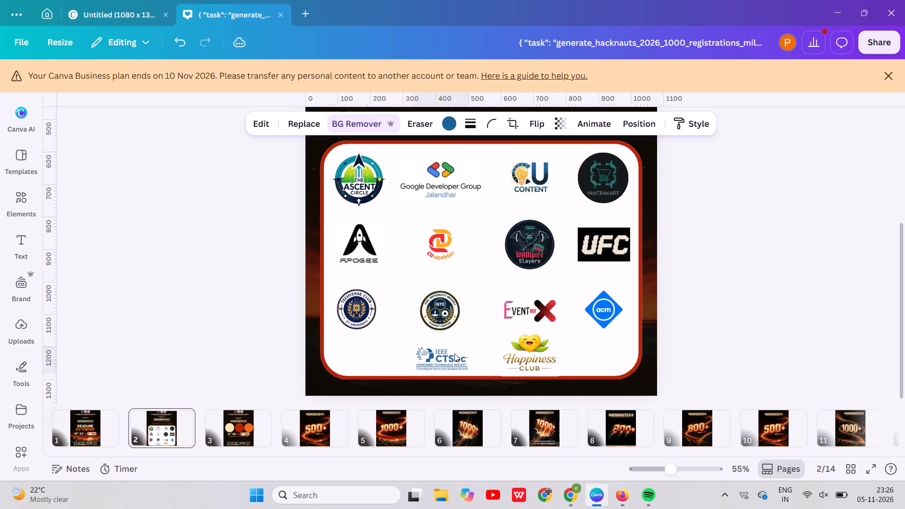
pyautogui.press('Up')
pyautogui.press('Up')
pyautogui.press('Up')
pyautogui.press('Up')
pyautogui.press('Up')
pyautogui.press('Up')
pyautogui.press('Up')
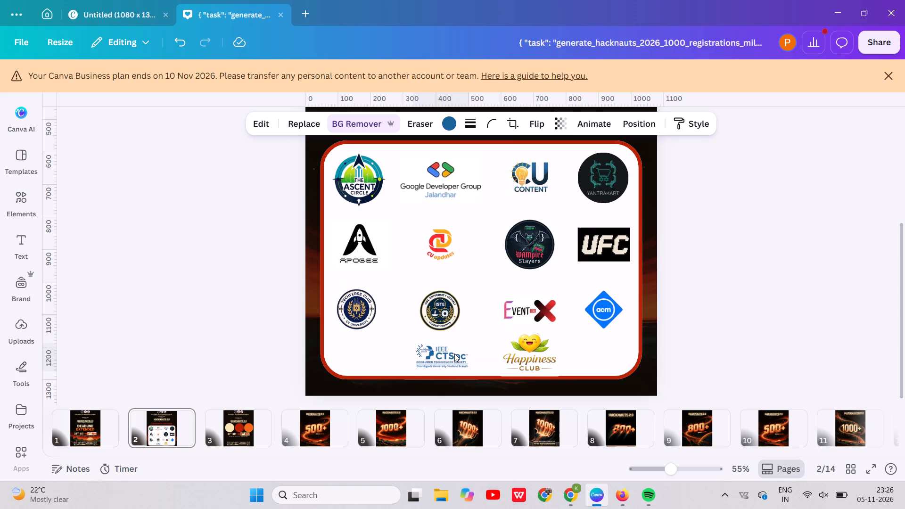
pyautogui.press('Up')
pyautogui.press('Up')
pyautogui.press('Down')
pyautogui.press('Down')
pyautogui.press('Down')
pyautogui.press('Down')
pyautogui.press('Down')
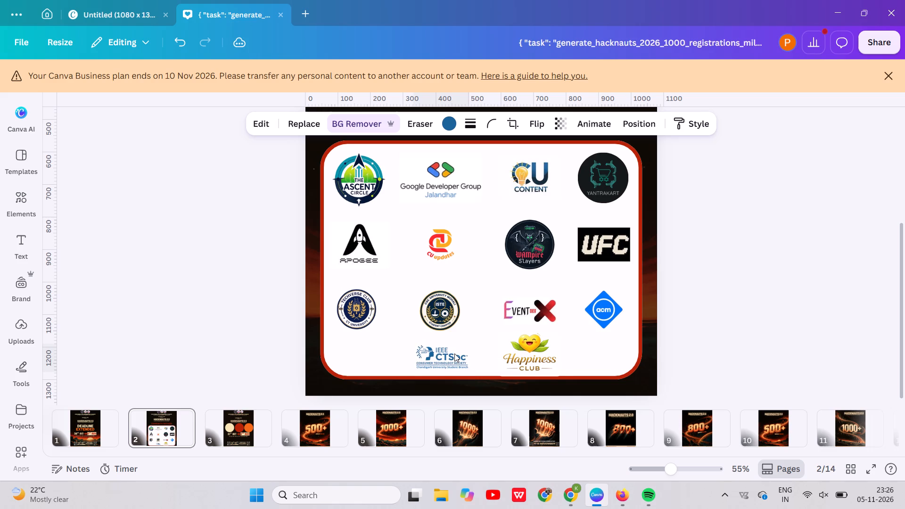
pyautogui.click(716, 331)
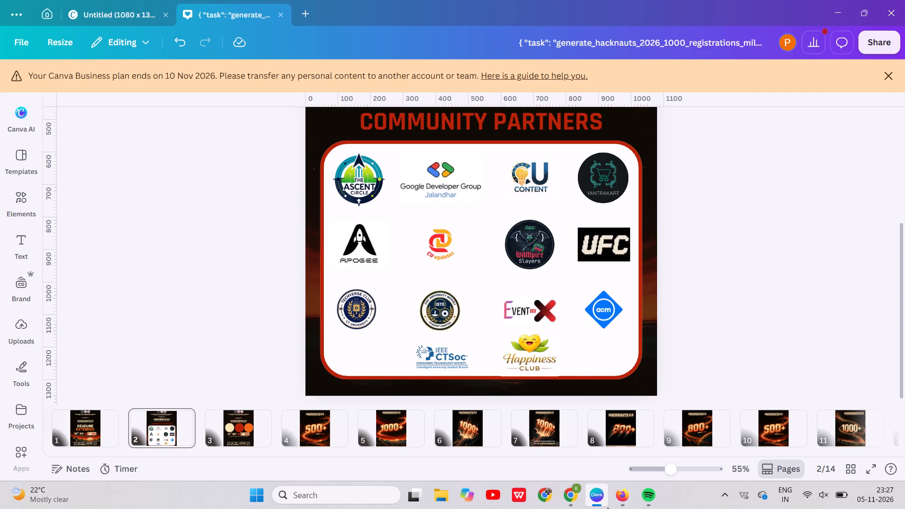
# Switch to the Community Partner Posters design in Chrome and copy the Google Developer Group NIT Jalandhar logo from page 14.
pyautogui.click(558, 449)
pyautogui.scroll(1, 728, 245)
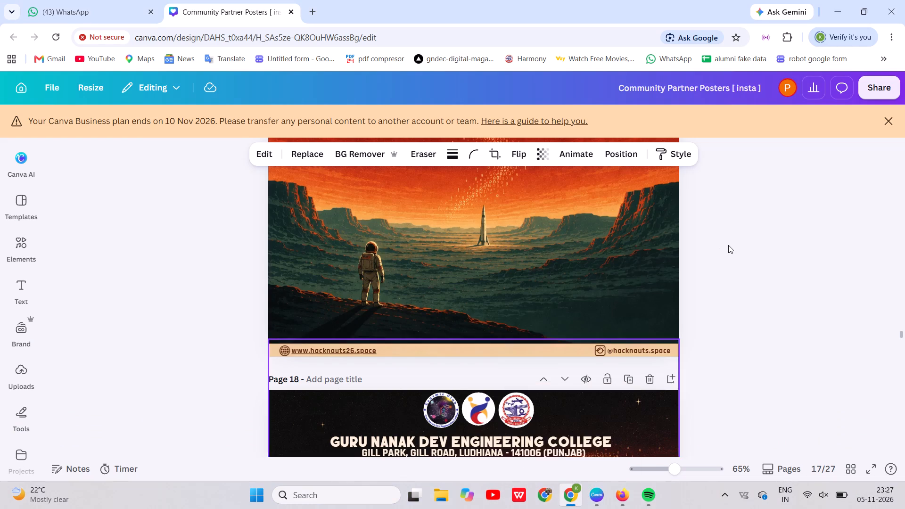
pyautogui.scroll(8, 728, 245)
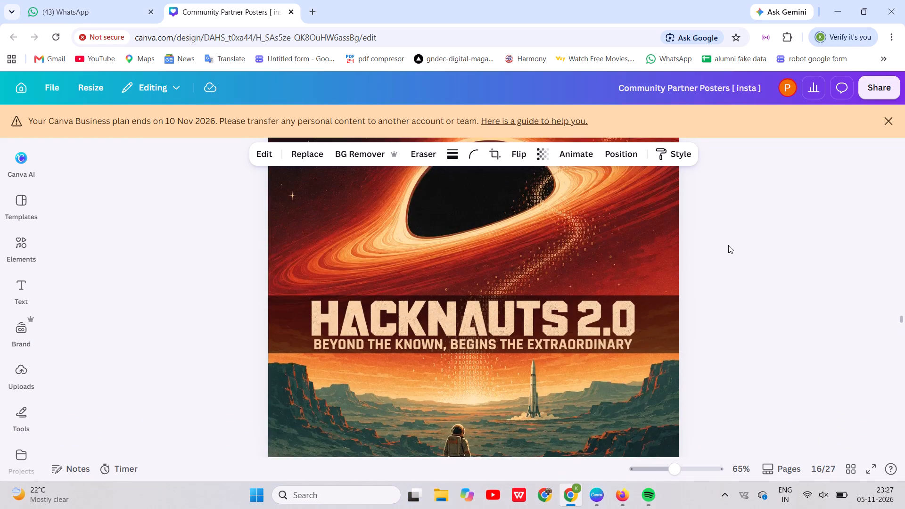
pyautogui.scroll(8, 728, 245)
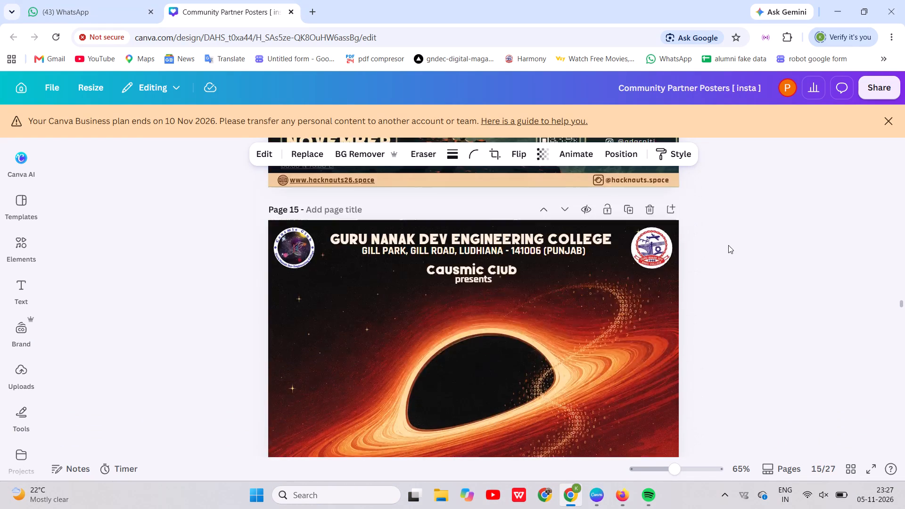
pyautogui.scroll(3, 728, 245)
pyautogui.scroll(-2, 728, 245)
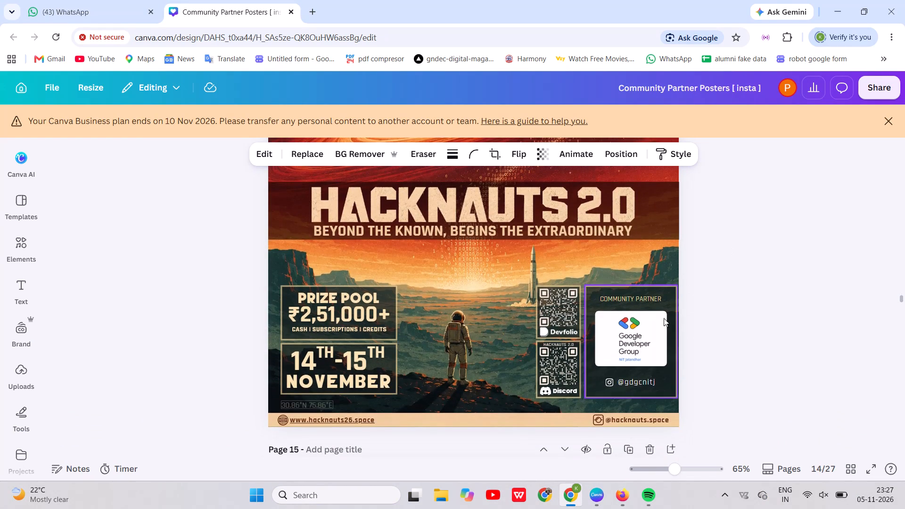
pyautogui.click(640, 333)
pyautogui.hotkey('ctrl', 'c')
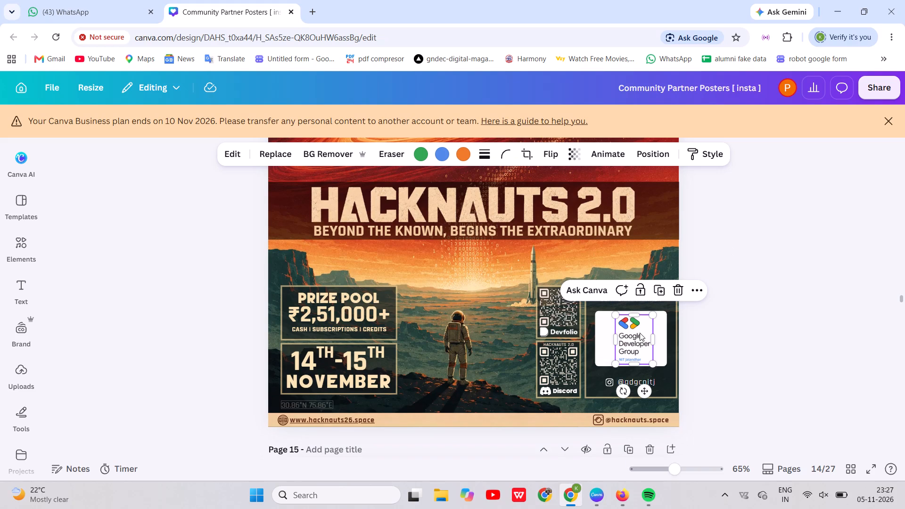
# Find the CU updates poster on page 6 and copy its black-background CU updates logo.
pyautogui.scroll(6, 713, 298)
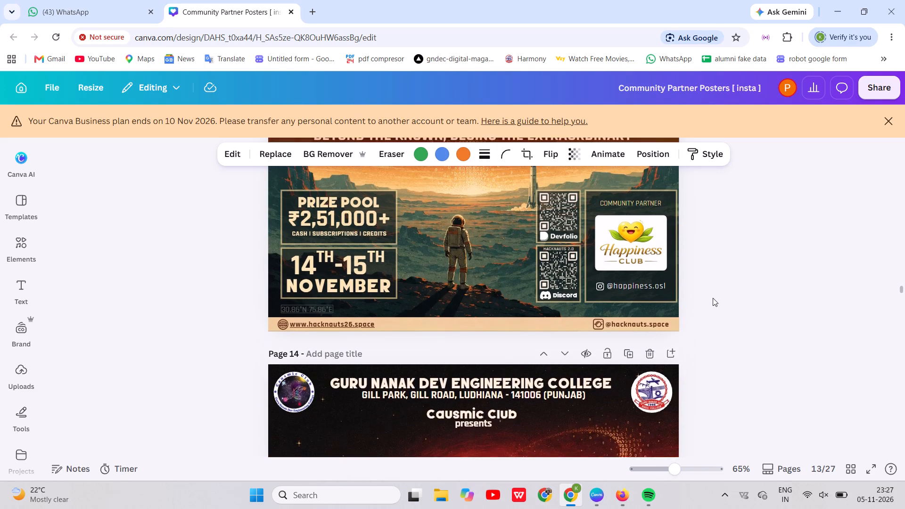
pyautogui.scroll(9, 713, 298)
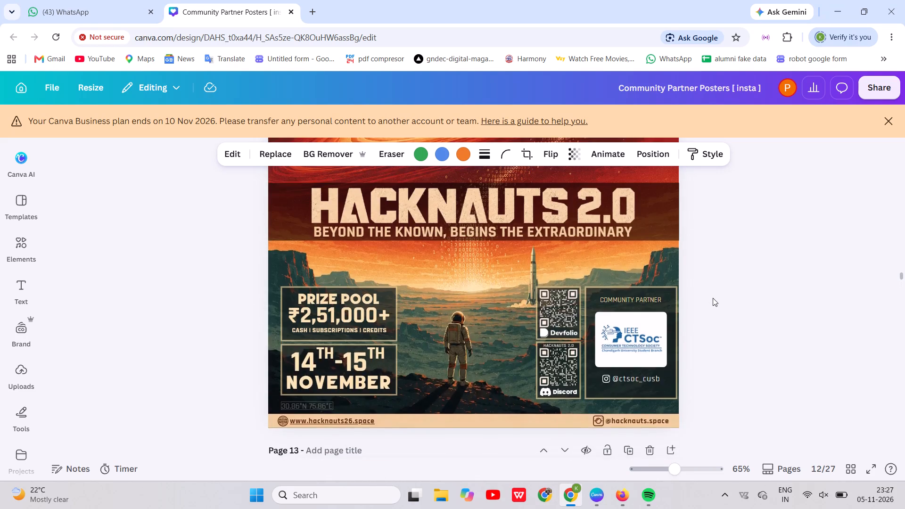
pyautogui.scroll(9, 713, 298)
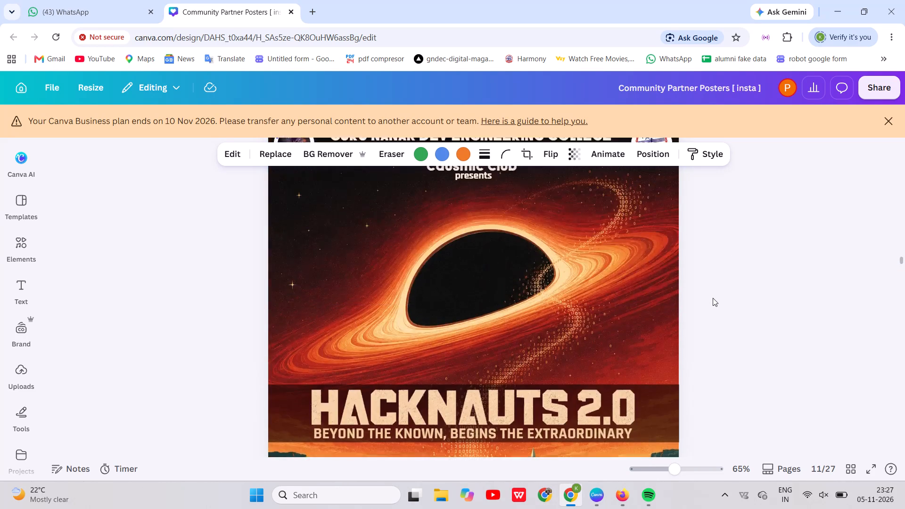
pyautogui.scroll(9, 713, 298)
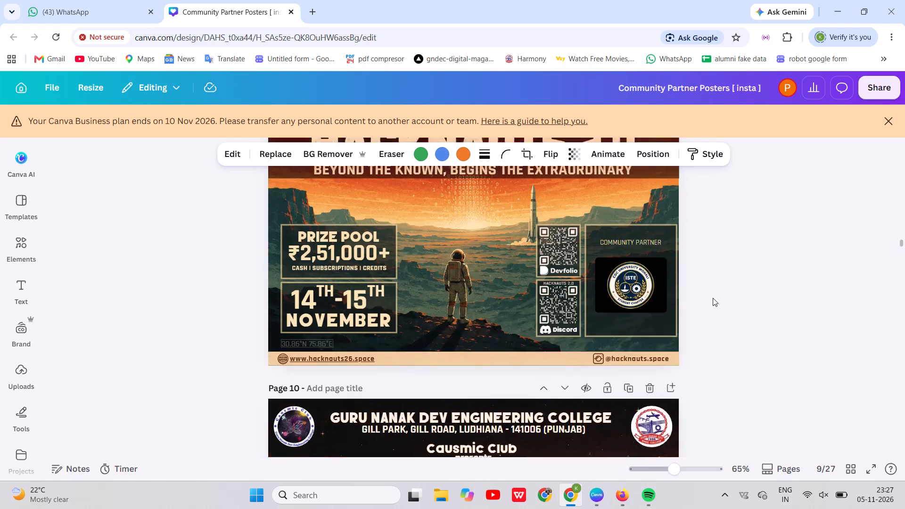
pyautogui.scroll(8, 713, 298)
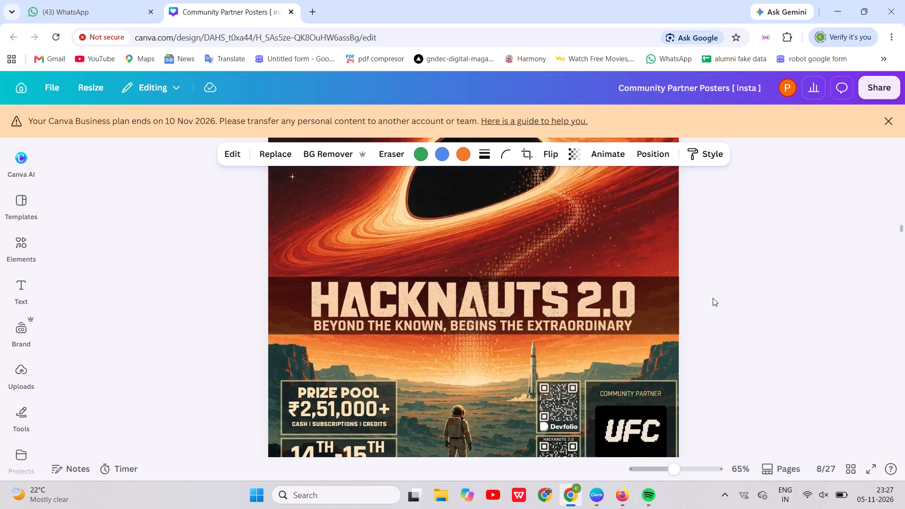
pyautogui.scroll(8, 713, 298)
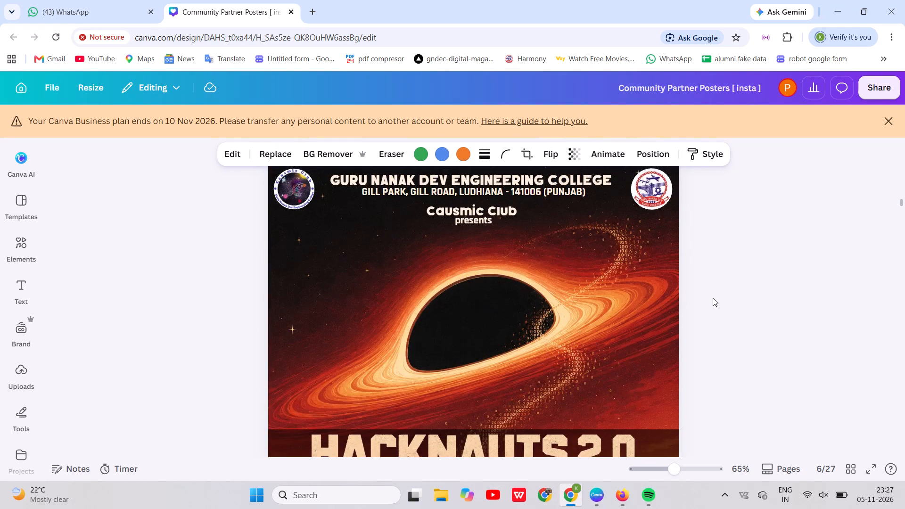
pyautogui.scroll(-3, 713, 298)
pyautogui.doubleClick(633, 361)
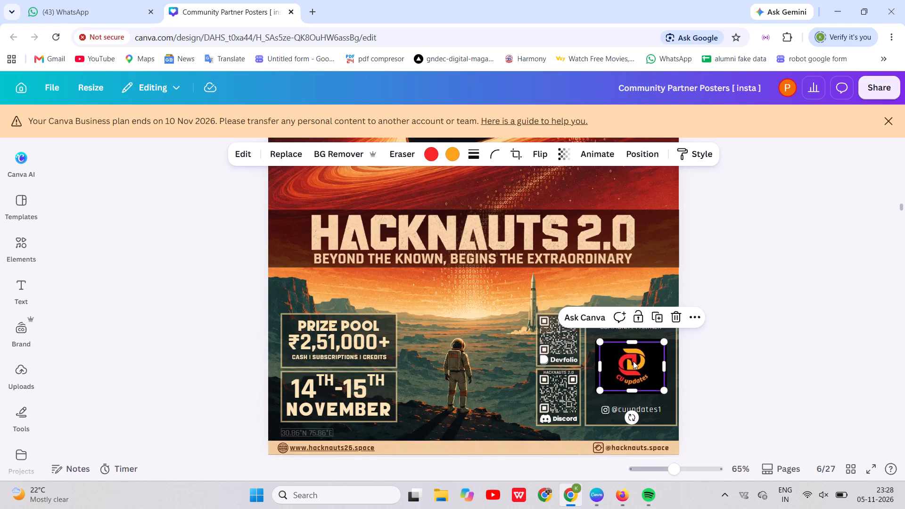
pyautogui.click(702, 358)
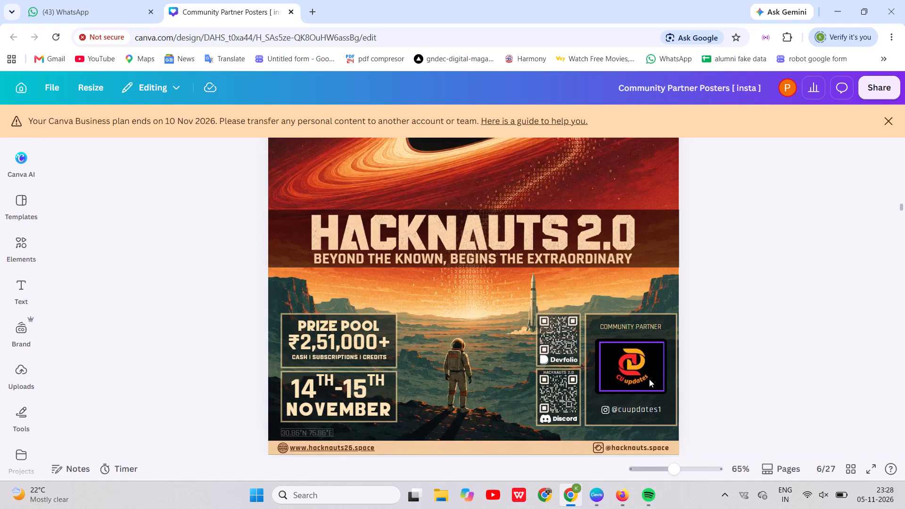
pyautogui.click(641, 378)
pyautogui.hotkey('ctrl', 'c')
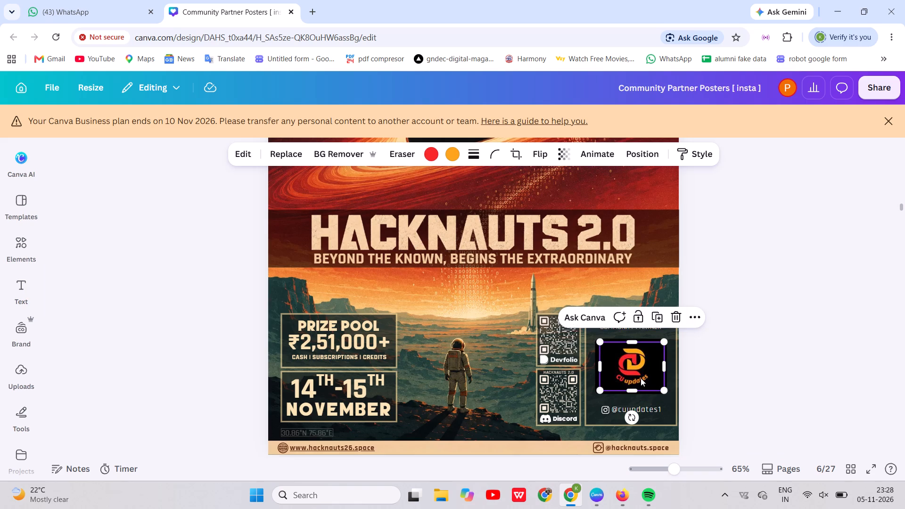
# Return to the Community Partners poster in the Canva app and paste both copied logos, CU updates first, from the clipboard history.
pyautogui.hotkey('alt', 'Tab')
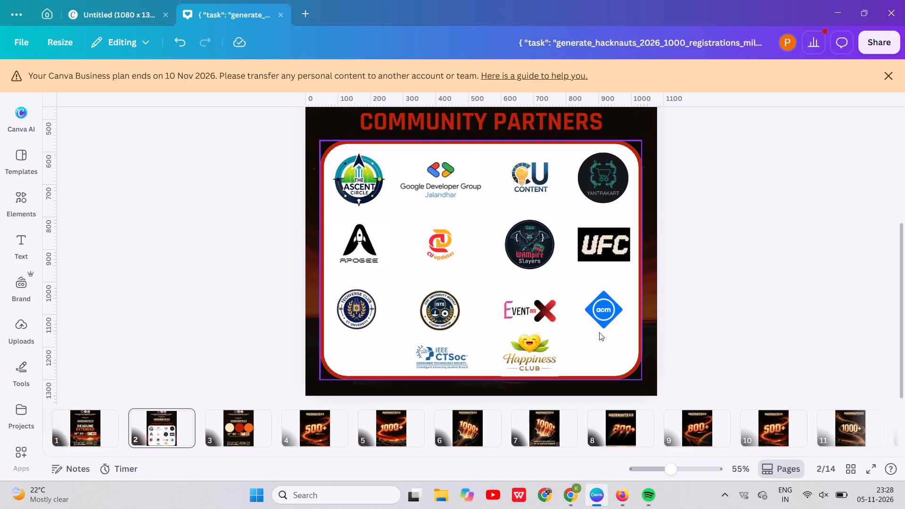
pyautogui.press('super+v')
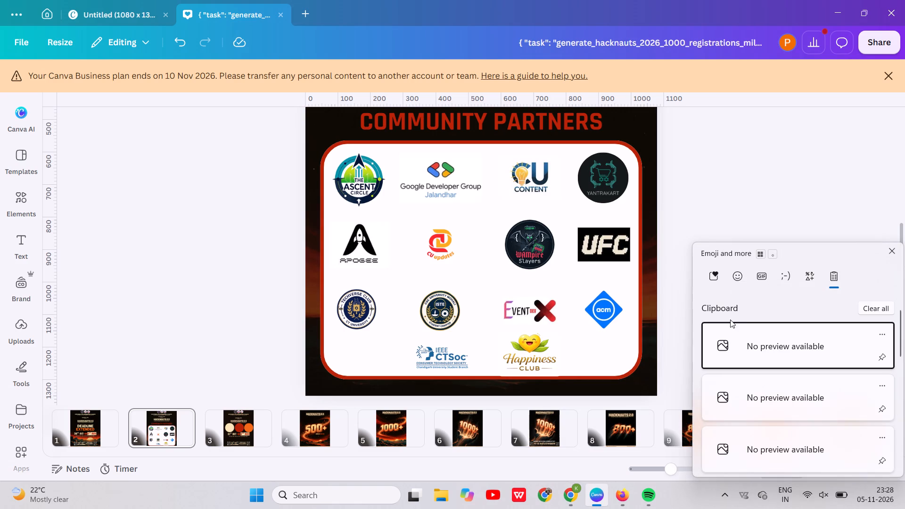
pyautogui.click(768, 351)
pyautogui.hotkey('ctrl', 'v')
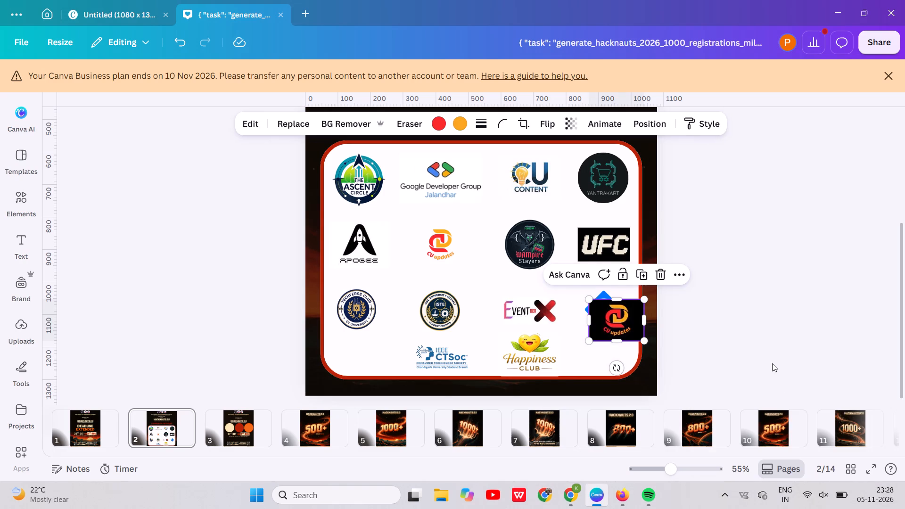
pyautogui.press('super+v')
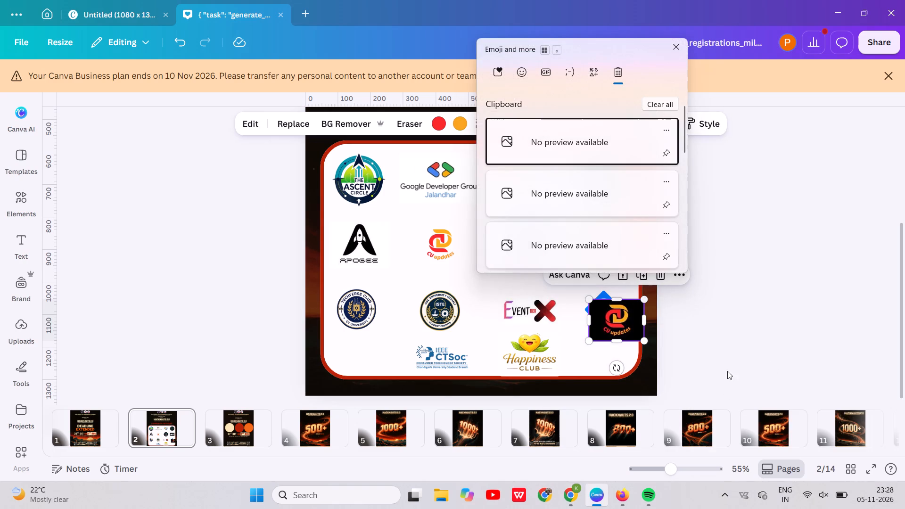
pyautogui.click(600, 205)
pyautogui.hotkey('ctrl', 'v')
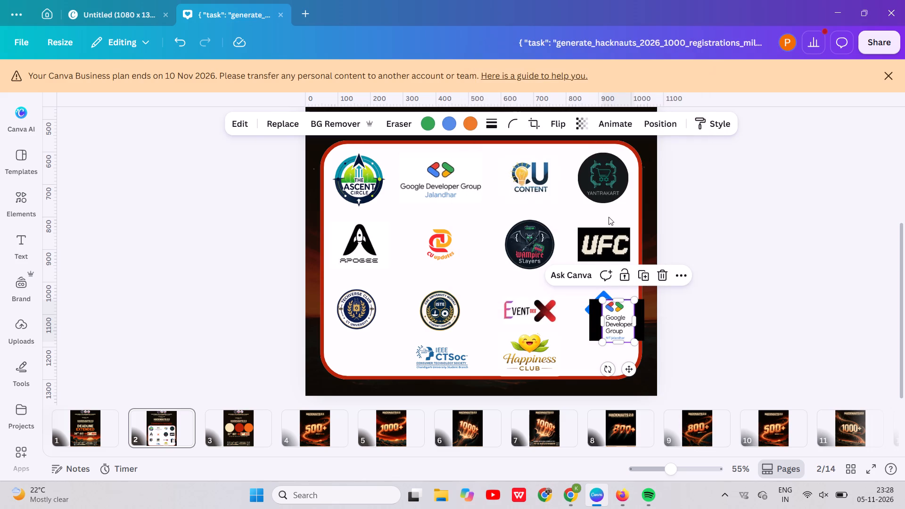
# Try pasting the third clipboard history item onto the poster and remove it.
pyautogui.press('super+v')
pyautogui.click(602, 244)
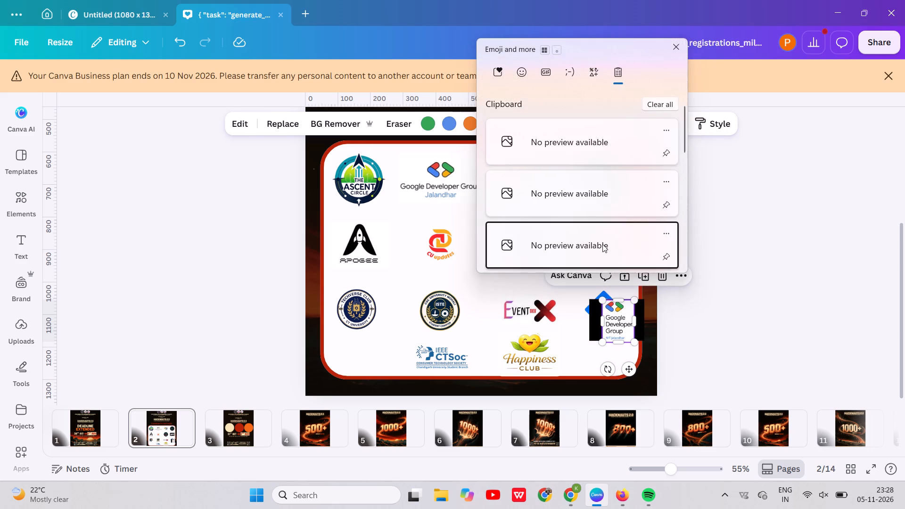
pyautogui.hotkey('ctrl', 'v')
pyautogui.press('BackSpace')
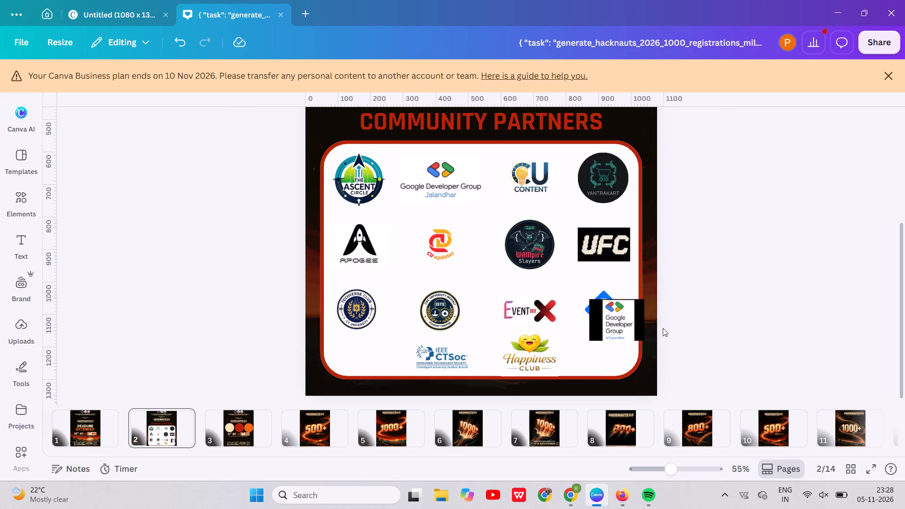
# Move the pasted Google Developer Group logo beside Happiness Club and the black CU updates logo just below the existing CU updates logo.
pyautogui.moveTo(620, 325); pyautogui.dragTo(606, 356)
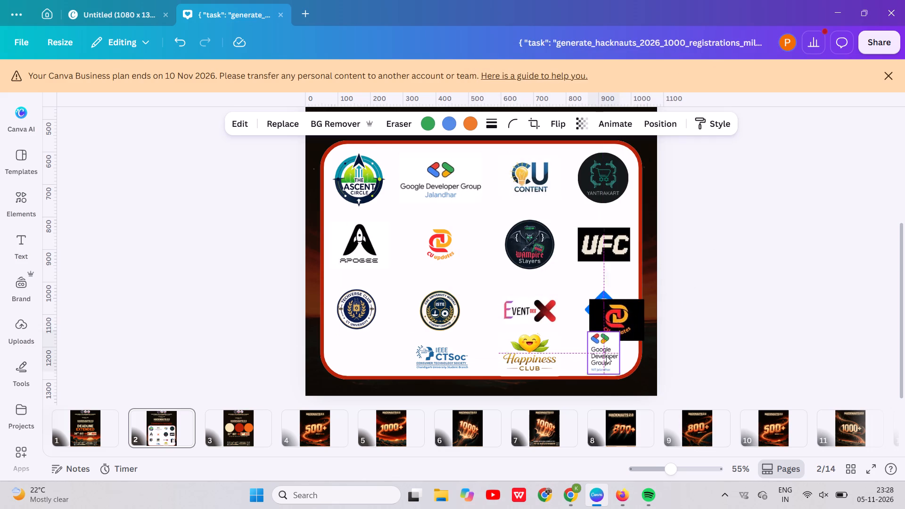
pyautogui.moveTo(746, 270); pyautogui.dragTo(457, 228)
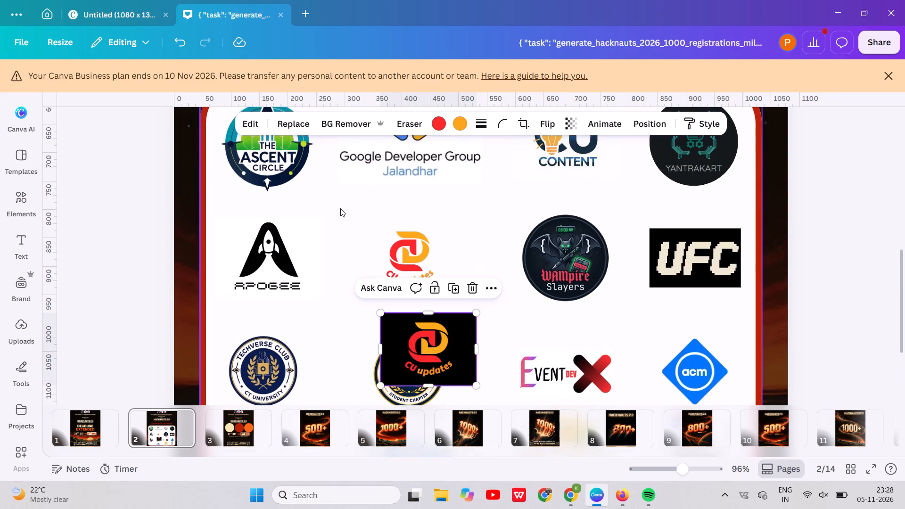
# Nudge the top row of four logos, Ascent Circle through Yantrakart, up together towards the panel's upper border.
pyautogui.scroll(2, 340, 208)
pyautogui.click(262, 224)
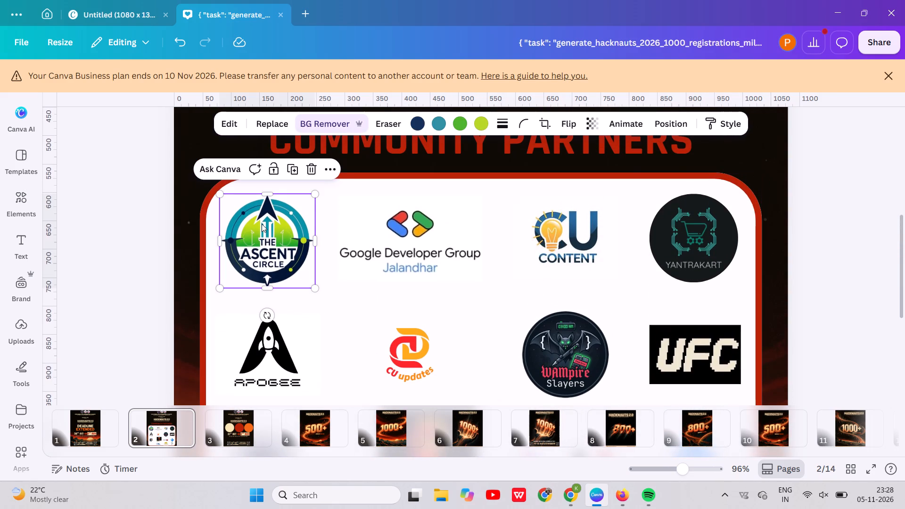
pyautogui.keyDown('shift'); pyautogui.click(355, 236); pyautogui.keyUp('shift')
pyautogui.keyDown('shift'); pyautogui.click(524, 261); pyautogui.keyUp('shift')
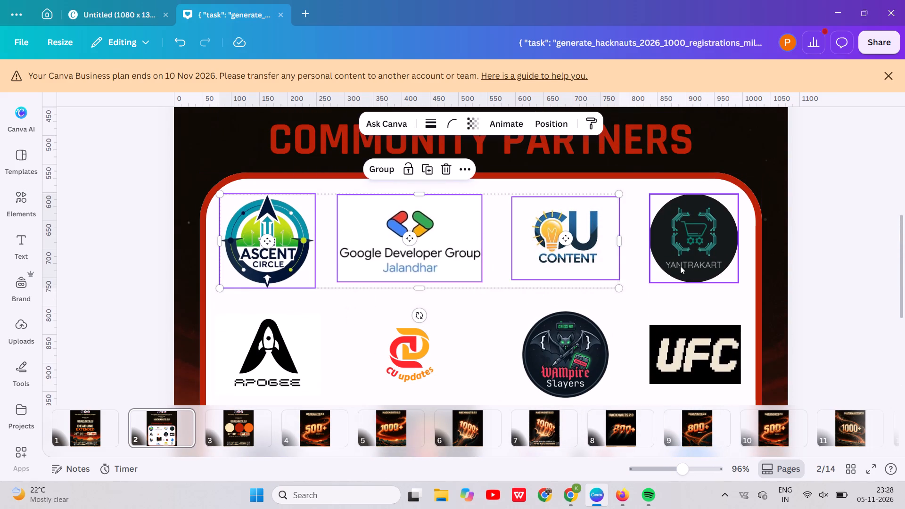
pyautogui.keyDown('shift'); pyautogui.click(703, 262); pyautogui.keyUp('shift')
pyautogui.press('Up')
pyautogui.press('Up')
pyautogui.press('Up')
pyautogui.press('Up')
pyautogui.press('Up')
pyautogui.press('Up')
pyautogui.press('Up')
pyautogui.press('Up')
pyautogui.press('Up')
pyautogui.press('Up')
pyautogui.press('Up')
pyautogui.press('Up')
pyautogui.press('Up')
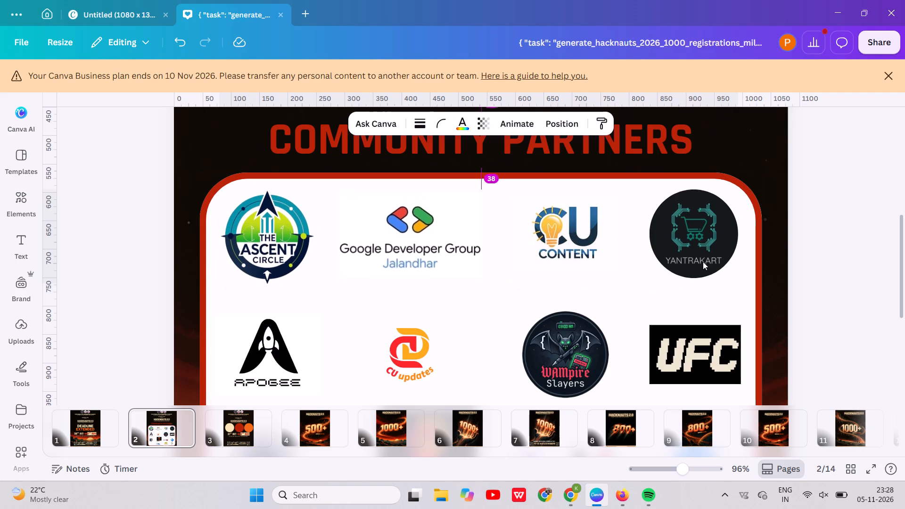
# Nudge the second row of logos, Apogee through UFC, up together to about a 37 px gap below the top row.
pyautogui.click(271, 380)
pyautogui.keyDown('shift'); pyautogui.click(381, 374); pyautogui.keyUp('shift')
pyautogui.keyDown('shift'); pyautogui.click(523, 394); pyautogui.keyUp('shift')
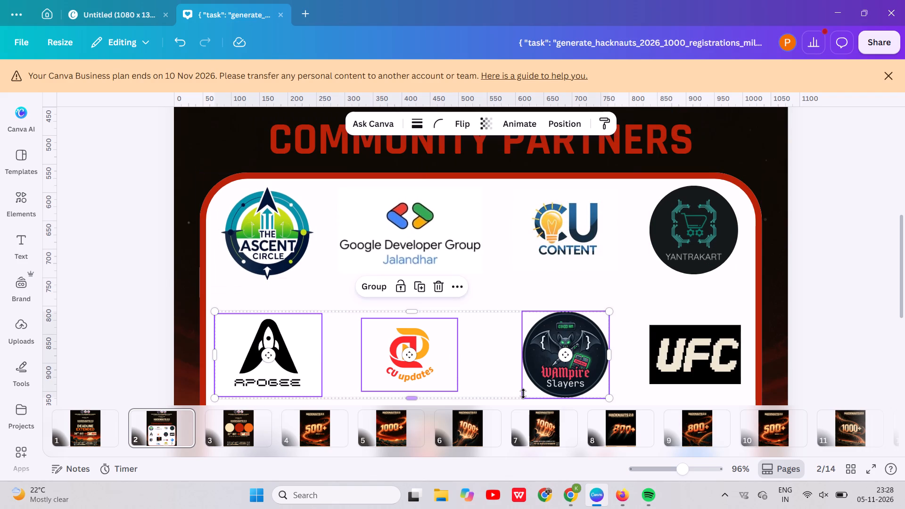
pyautogui.keyDown('shift'); pyautogui.click(659, 382); pyautogui.keyUp('shift')
pyautogui.press('Up')
pyautogui.press('Up')
pyautogui.press('Up')
pyautogui.press('Up')
pyautogui.press('Up')
pyautogui.press('Up')
pyautogui.press('Up')
pyautogui.press('Up')
pyautogui.press('Up')
pyautogui.press('Up')
pyautogui.press('Up')
pyautogui.press('Up')
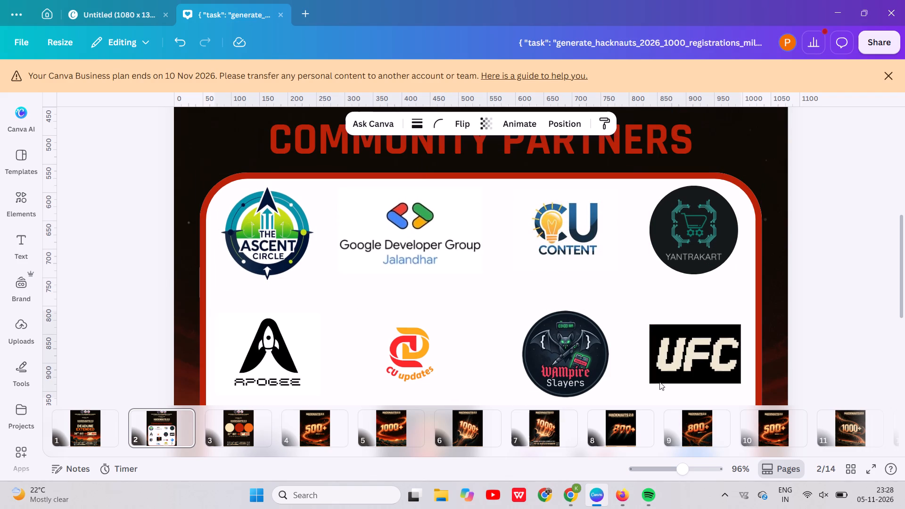
pyautogui.press('Up')
pyautogui.press('Up')
pyautogui.press('Up')
pyautogui.press('Up')
pyautogui.press('Up')
pyautogui.press('Up')
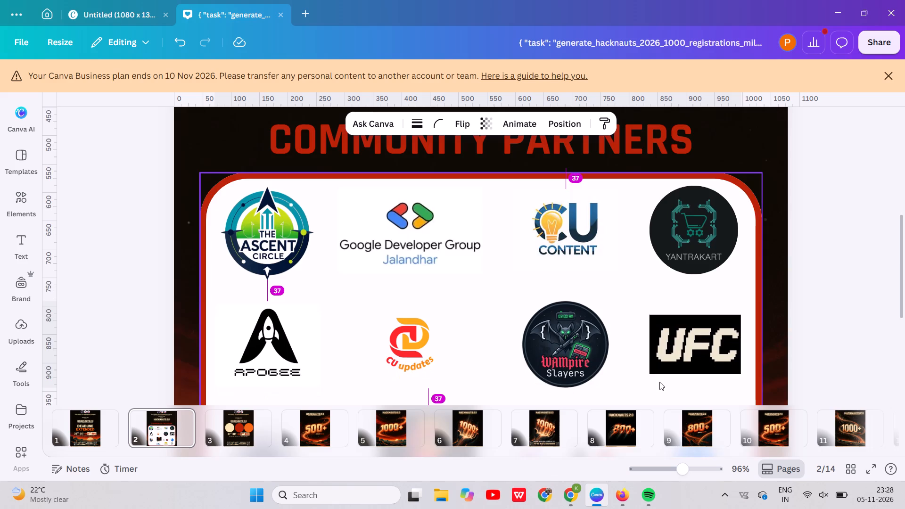
# Nudge the third row of logos, Techverse Club through acm, up together to about a 47 px gap below WAMpire Slayers.
pyautogui.scroll(-2, 659, 382)
pyautogui.click(289, 315)
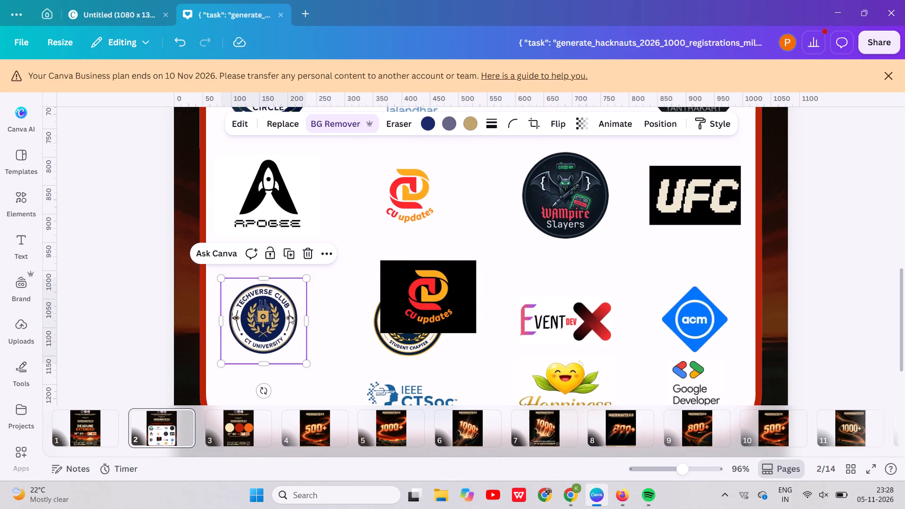
pyautogui.keyDown('shift'); pyautogui.click(407, 353); pyautogui.keyUp('shift')
pyautogui.keyDown('shift'); pyautogui.click(549, 346); pyautogui.keyUp('shift')
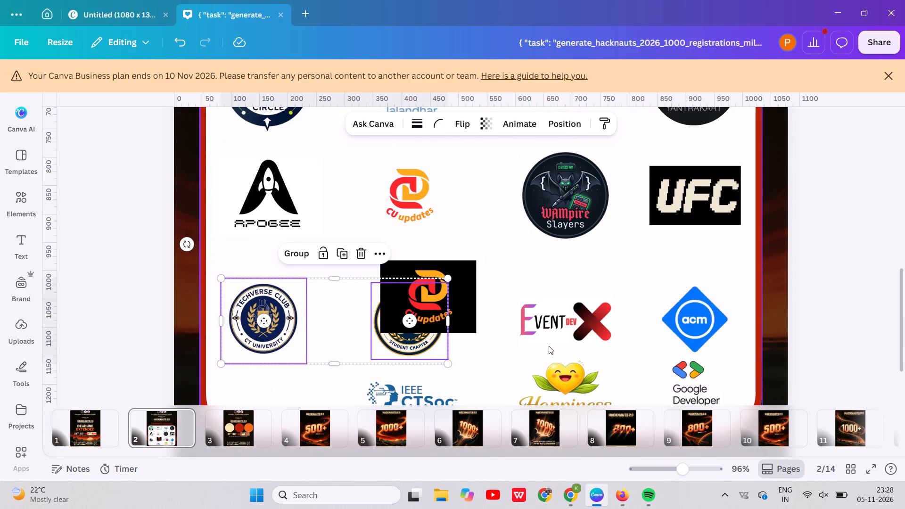
pyautogui.keyDown('shift'); pyautogui.click(559, 332); pyautogui.keyUp('shift')
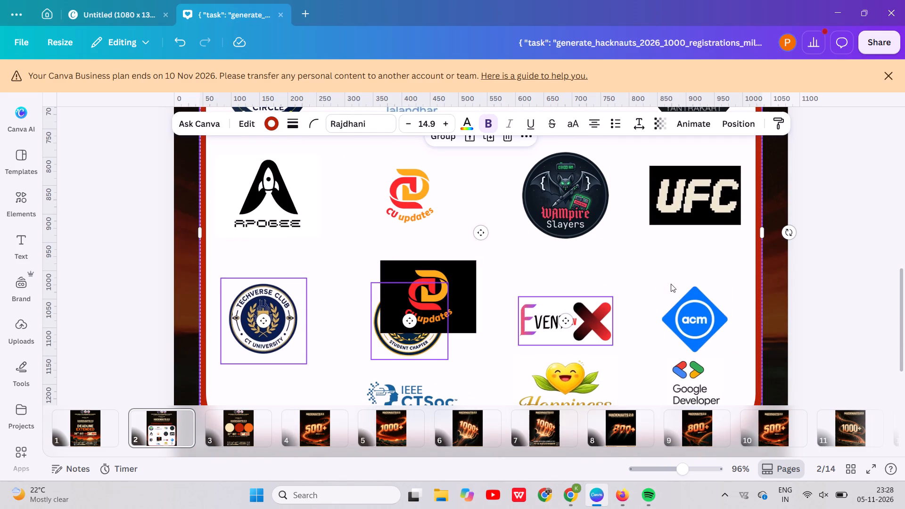
pyautogui.keyDown('shift'); pyautogui.click(667, 282); pyautogui.keyUp('shift')
pyautogui.keyDown('shift'); pyautogui.click(722, 314); pyautogui.keyUp('shift')
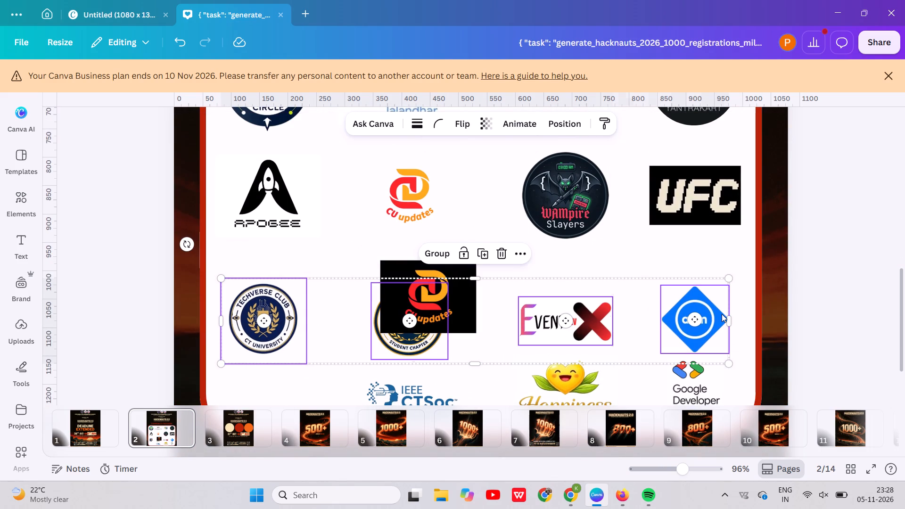
pyautogui.press('Up')
pyautogui.press('Up')
pyautogui.press('Up')
pyautogui.press('Up')
pyautogui.press('Up')
pyautogui.press('Up')
pyautogui.press('Up')
pyautogui.press('Up')
pyautogui.press('Up')
pyautogui.press('Up')
pyautogui.press('Up')
pyautogui.press('Up')
pyautogui.press('Up')
pyautogui.press('Up')
pyautogui.press('Up')
pyautogui.press('Up')
pyautogui.press('Up')
pyautogui.press('Up')
pyautogui.press('Up')
pyautogui.press('Up')
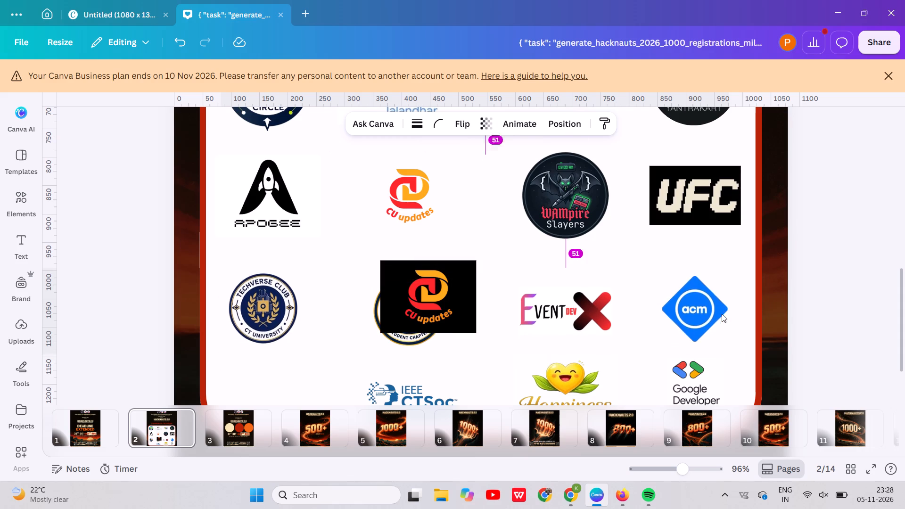
pyautogui.press('Down')
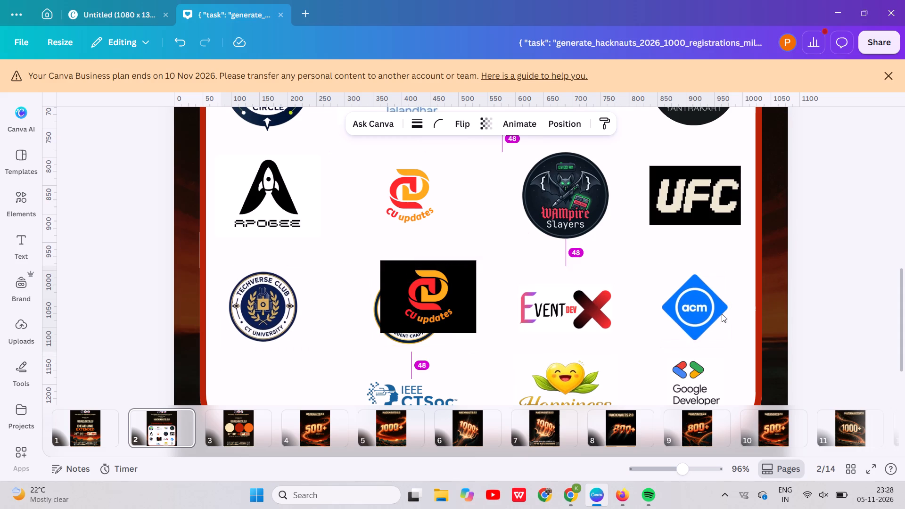
pyautogui.press('Up')
# Move the black CU updates logo off the ISTE logo into the empty first place of the bottom row.
pyautogui.scroll(-1, 590, 379)
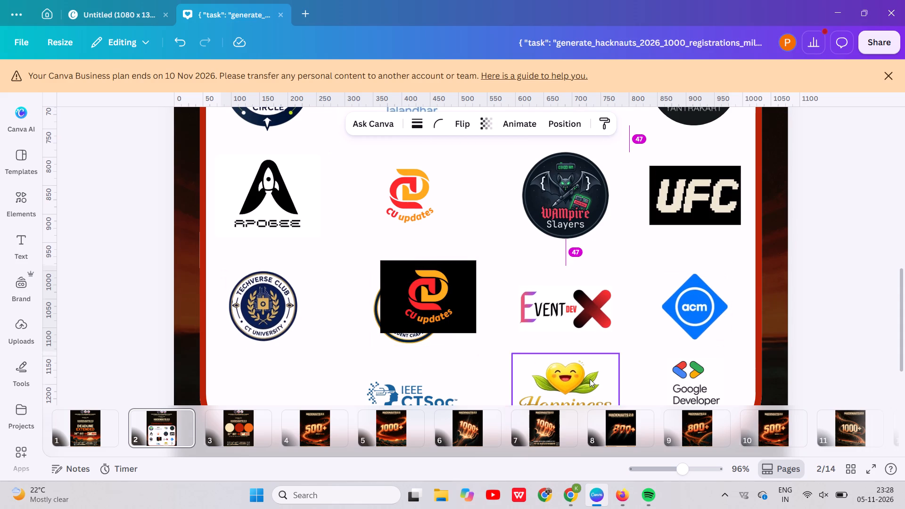
pyautogui.scroll(-1, 590, 379)
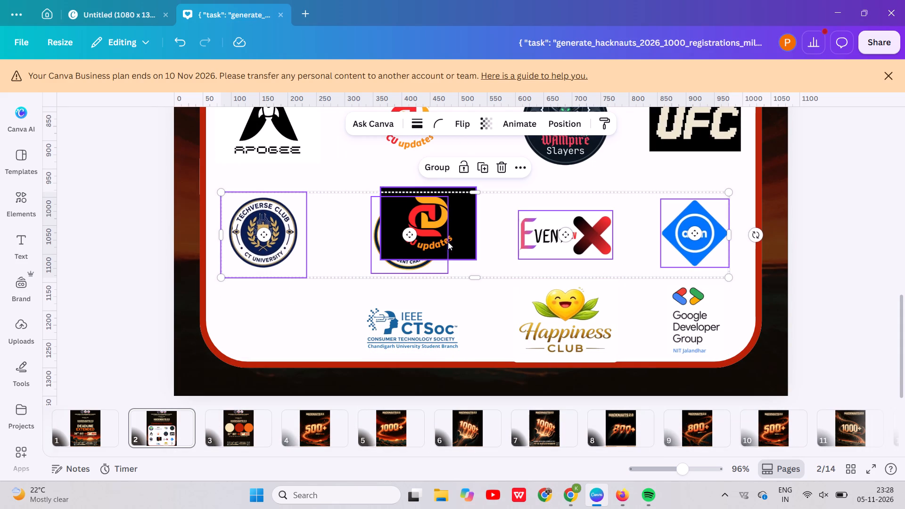
pyautogui.click(377, 164)
pyautogui.moveTo(481, 213); pyautogui.dragTo(453, 215)
pyautogui.click(453, 215)
pyautogui.hotkey('ctrl', 'z')
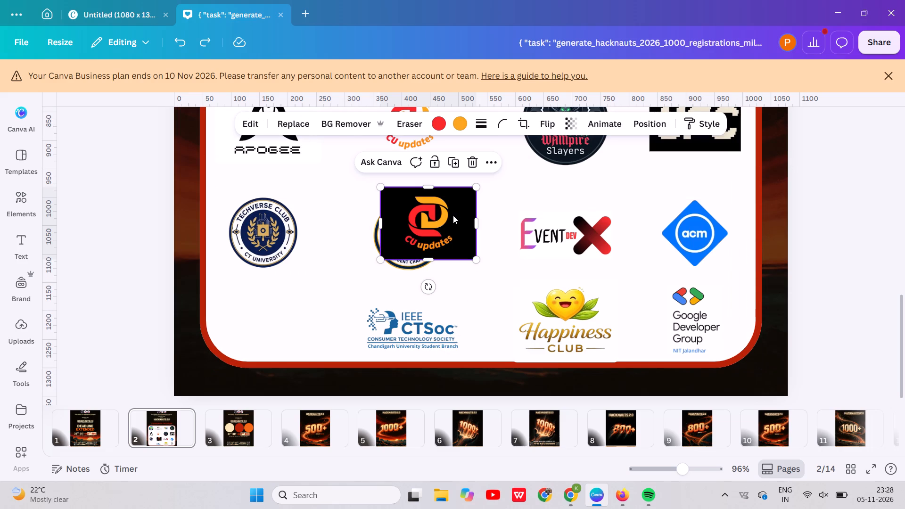
pyautogui.moveTo(461, 221); pyautogui.dragTo(317, 305)
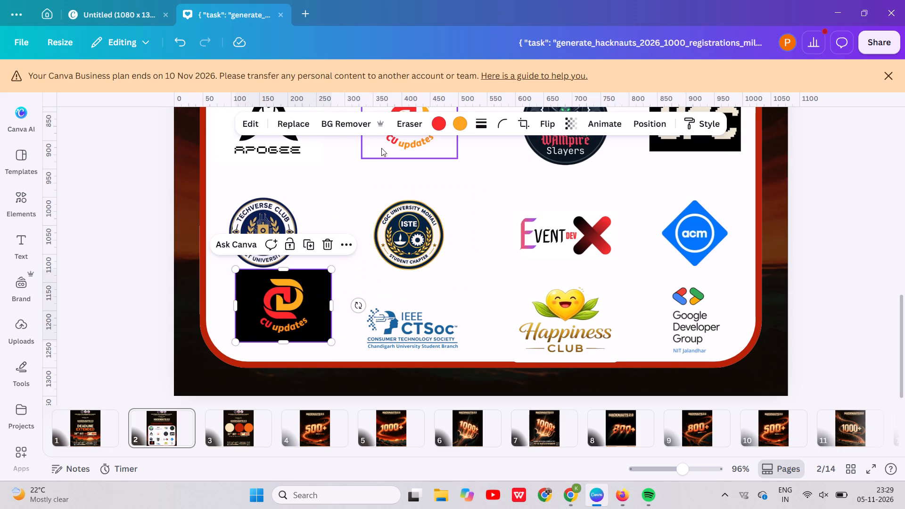
# Remove the black background from the bottom-row CU updates logo and centre it beneath the Techverse Club logo.
pyautogui.click(354, 115)
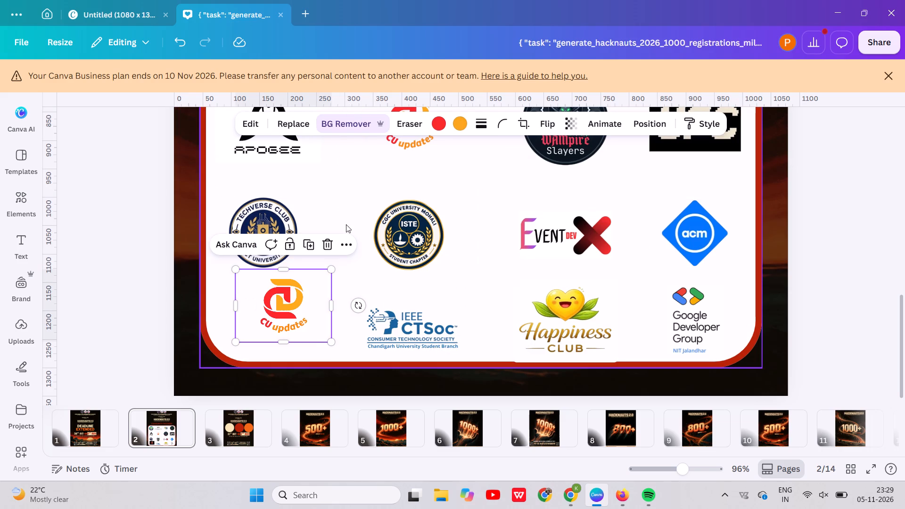
pyautogui.moveTo(288, 320); pyautogui.dragTo(268, 328)
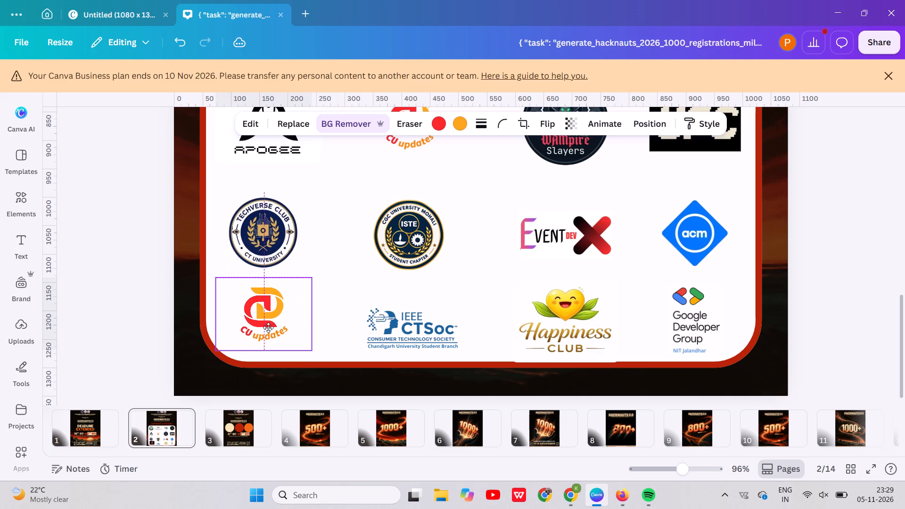
pyautogui.moveTo(268, 328); pyautogui.dragTo(270, 329)
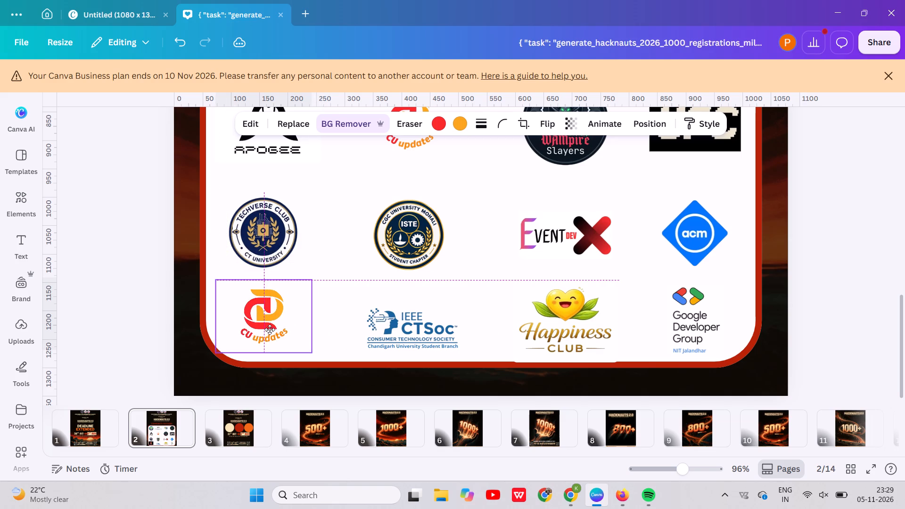
pyautogui.moveTo(270, 329); pyautogui.dragTo(269, 331)
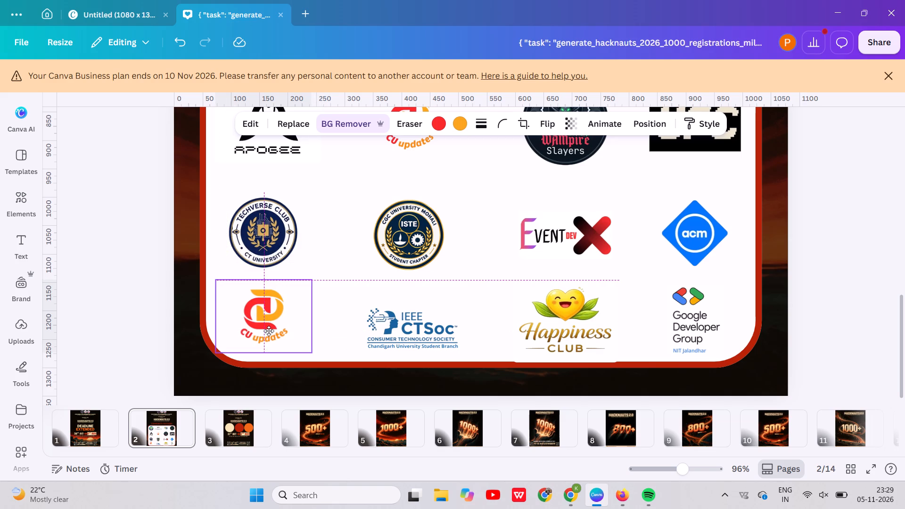
pyautogui.moveTo(269, 331); pyautogui.dragTo(268, 330)
# Shift the IEEE CTSoc and Happiness Club logos slightly up to line up with the bottom-row CU updates logo.
pyautogui.moveTo(426, 341); pyautogui.dragTo(422, 336)
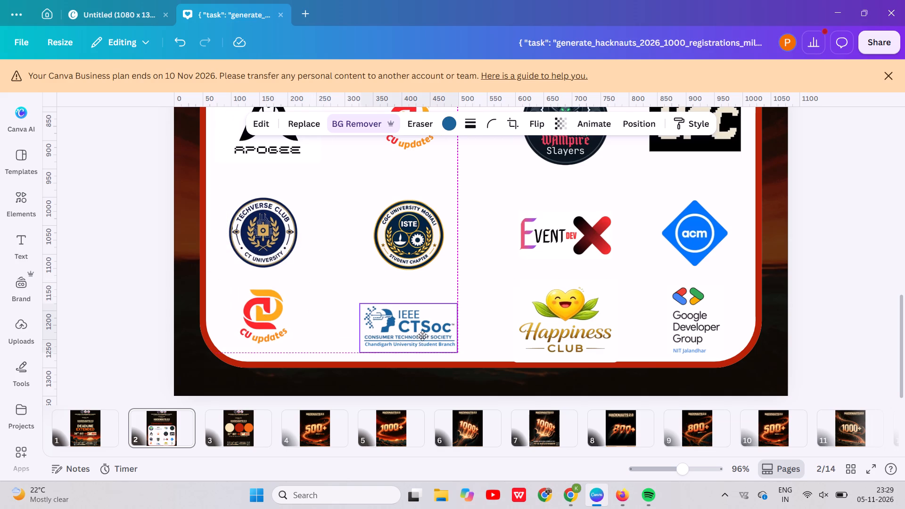
pyautogui.moveTo(422, 336); pyautogui.dragTo(421, 335)
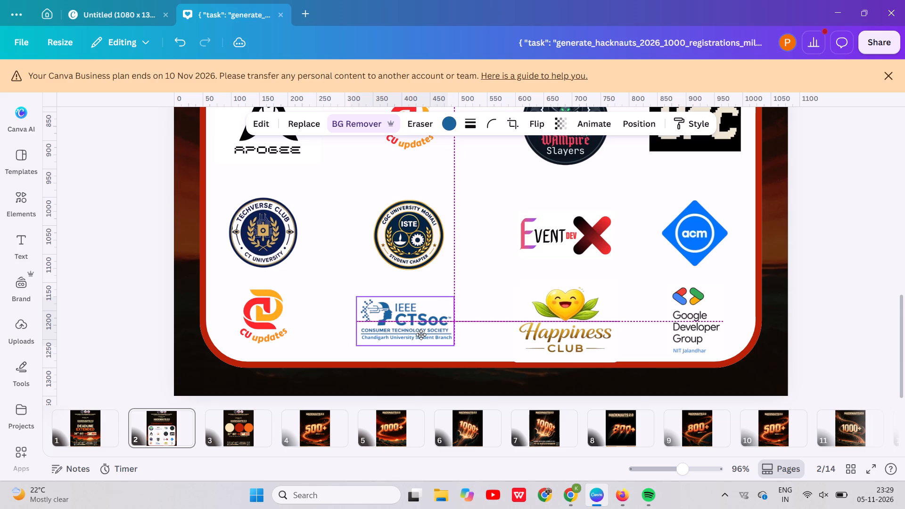
pyautogui.moveTo(421, 335); pyautogui.dragTo(424, 334)
pyautogui.click(535, 332)
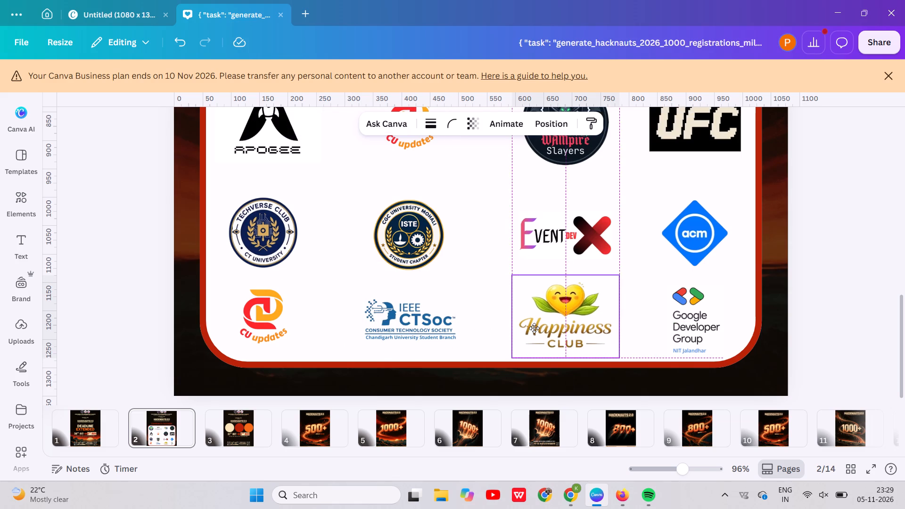
pyautogui.press('Right')
pyautogui.press('Right')
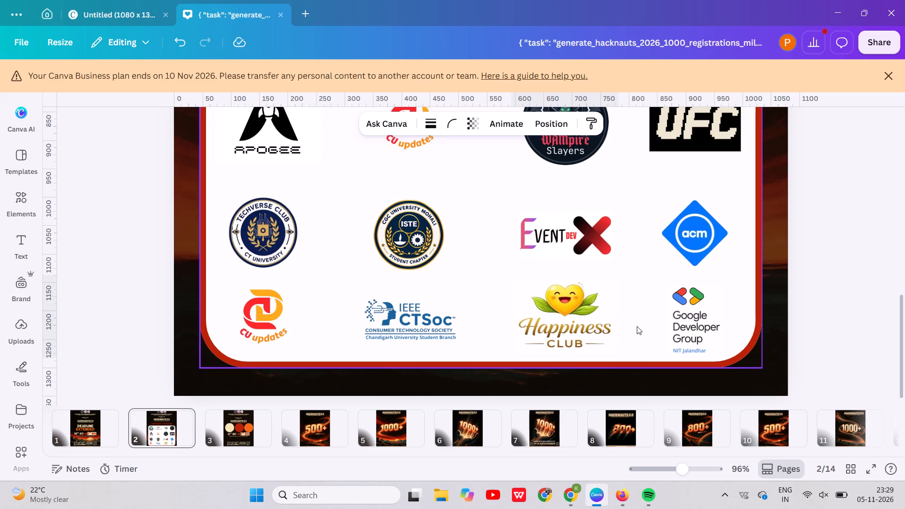
pyautogui.press('Left')
pyautogui.press('Right')
pyautogui.press('Up')
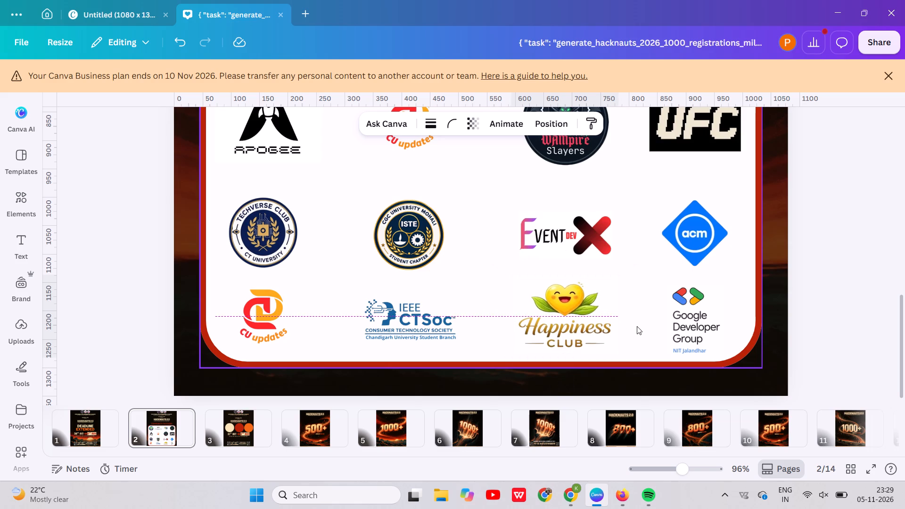
# Nudge the Google Developer Group NIT Jalandhar logo slightly up and to the right within the bottom row.
pyautogui.click(711, 319)
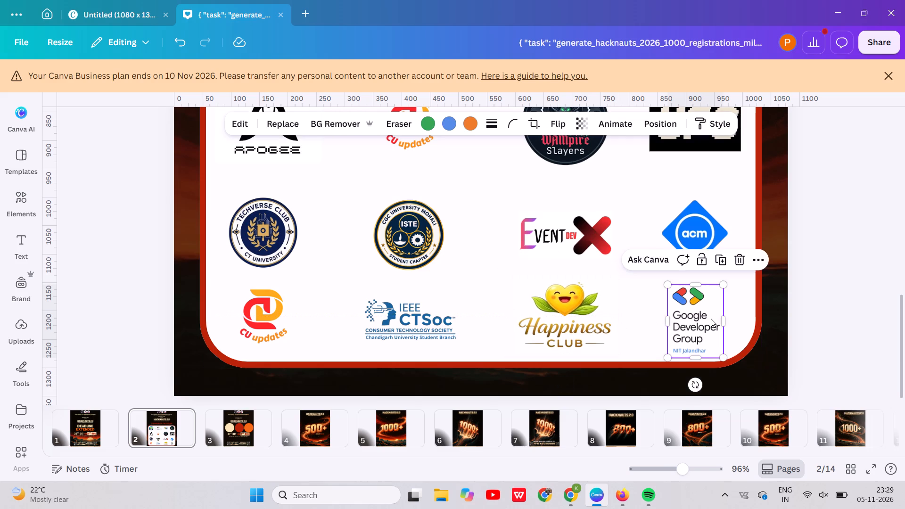
pyautogui.press('Up')
pyautogui.press('Up')
pyautogui.press('Up')
pyautogui.press('Up')
pyautogui.press('Up')
pyautogui.press('Up')
pyautogui.press('Up')
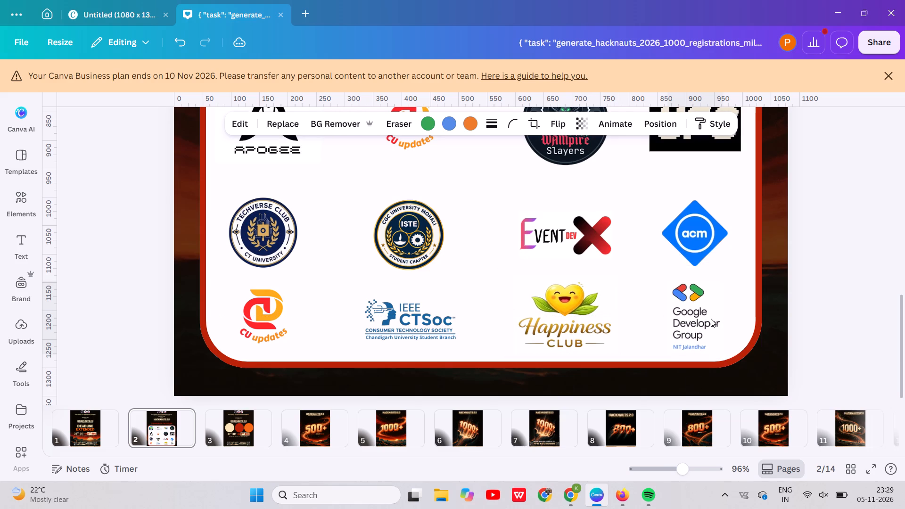
pyautogui.press('Down')
pyautogui.press('Right')
pyautogui.press('Right')
pyautogui.press('Right')
pyautogui.press('Right')
pyautogui.press('Right')
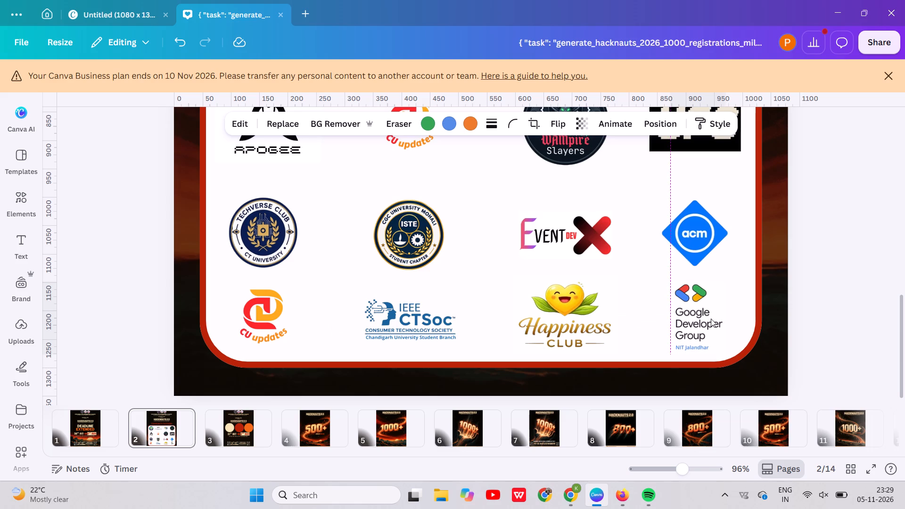
pyautogui.press('Right')
pyautogui.press('Right')
pyautogui.press('Right')
pyautogui.press('Right')
pyautogui.press('Right')
pyautogui.press('Right')
pyautogui.press('Right')
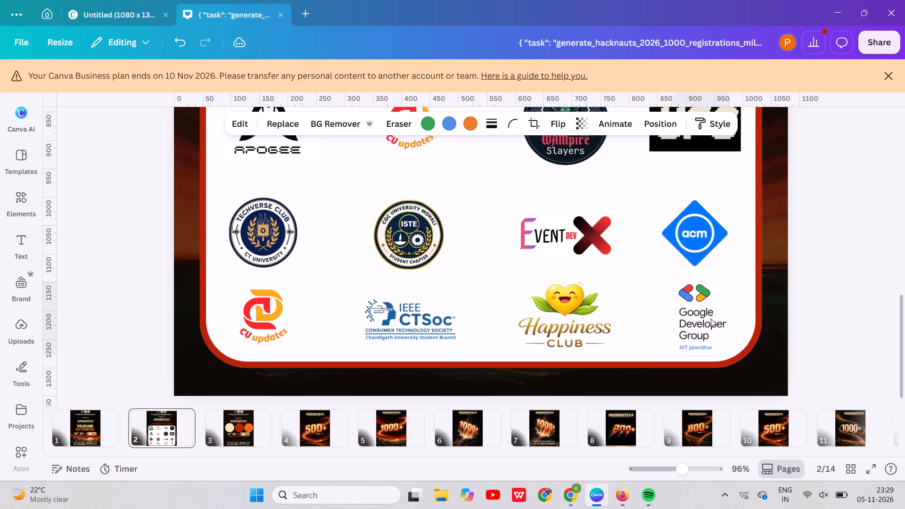
pyautogui.click(806, 327)
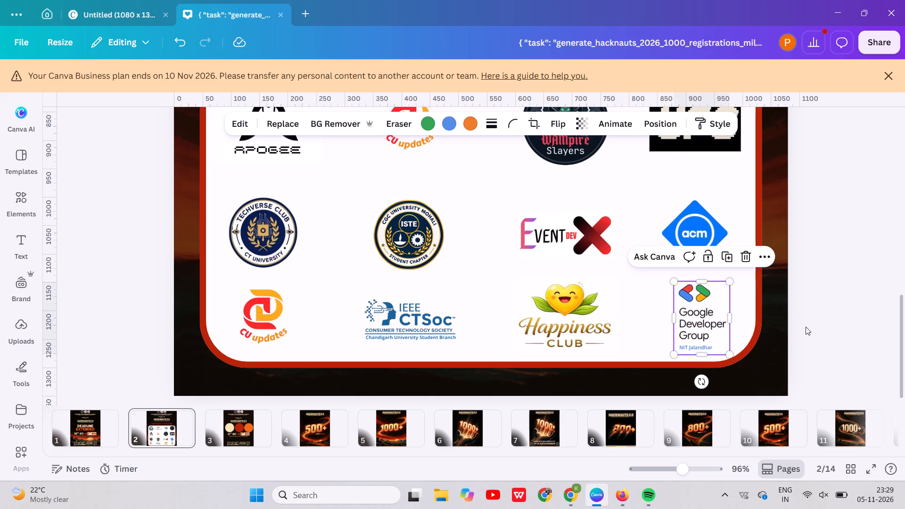
# Change the white logo panel's red border to the light peach-orange already used in the design.
pyautogui.scroll(1, 806, 327)
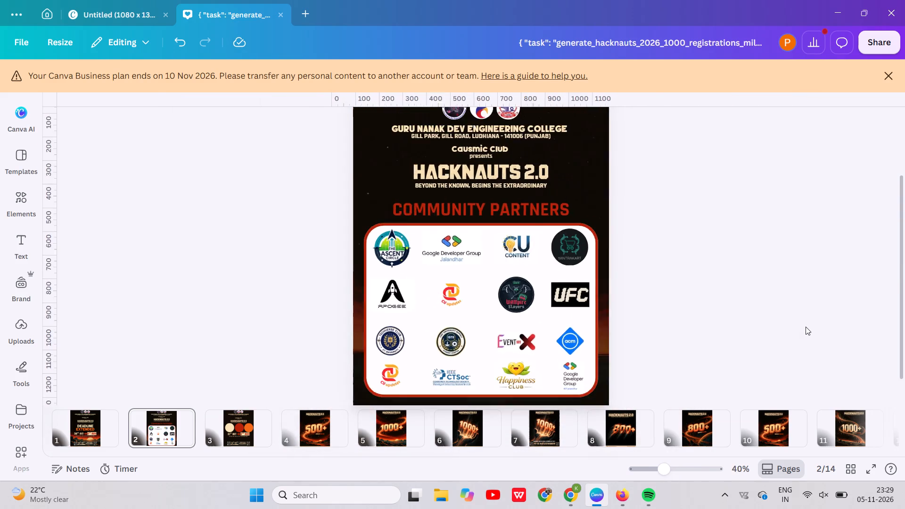
pyautogui.scroll(-1, 806, 327)
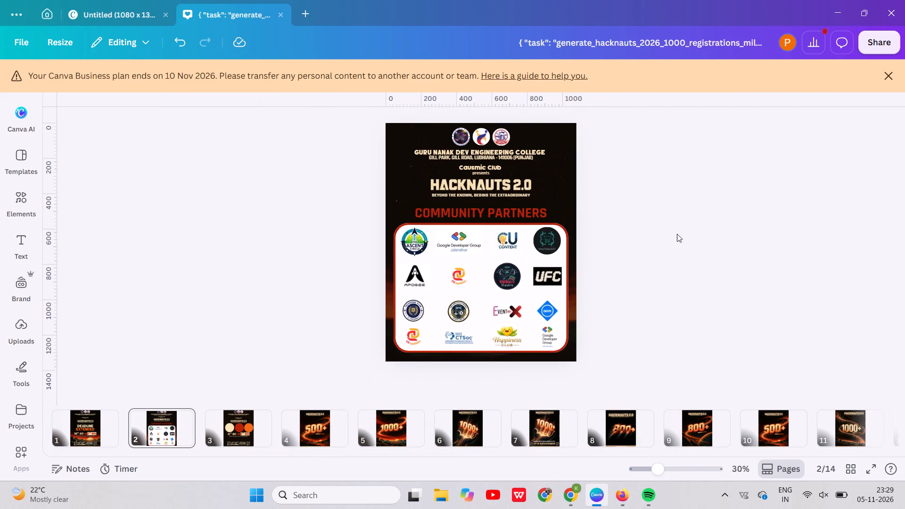
pyautogui.click(523, 258)
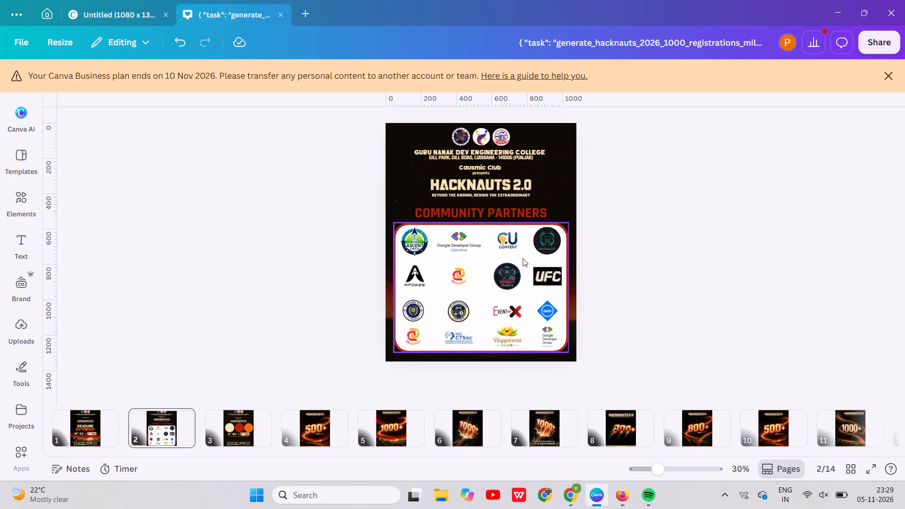
pyautogui.click(422, 125)
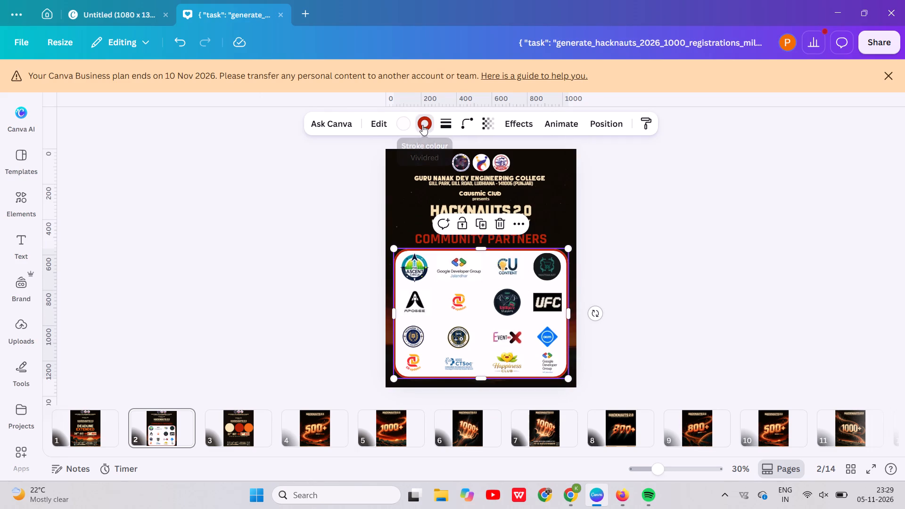
pyautogui.click(193, 254)
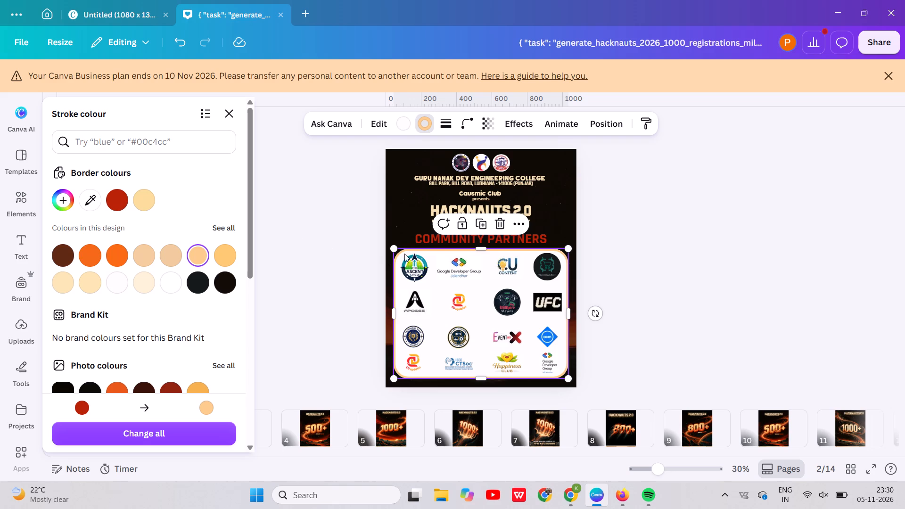
pyautogui.click(623, 320)
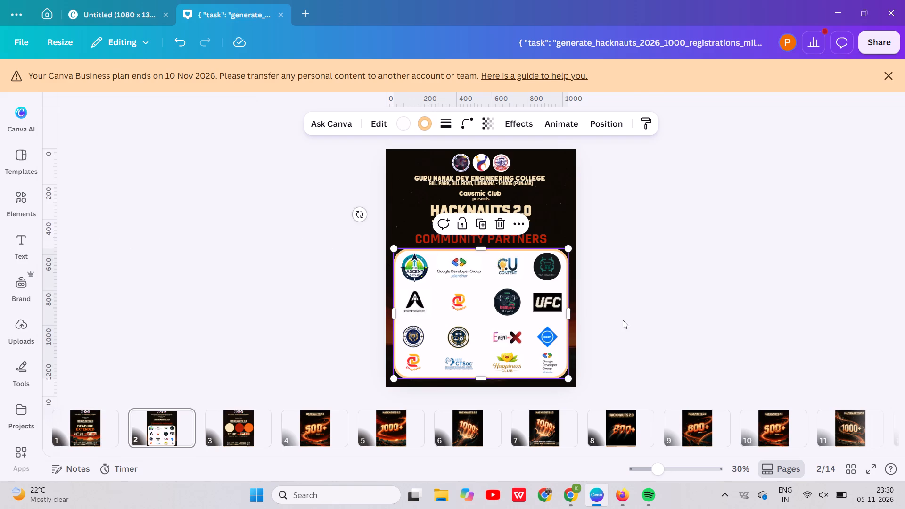
pyautogui.click(623, 320)
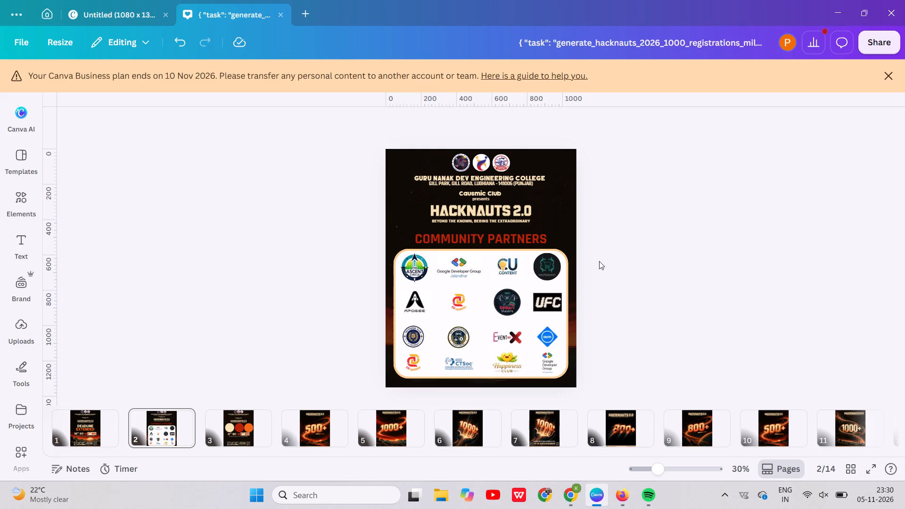
# Download only page 2 as a PNG to Downloads, replacing the existing file Untitled (1080 x 1350 px).png.
pyautogui.click(881, 47)
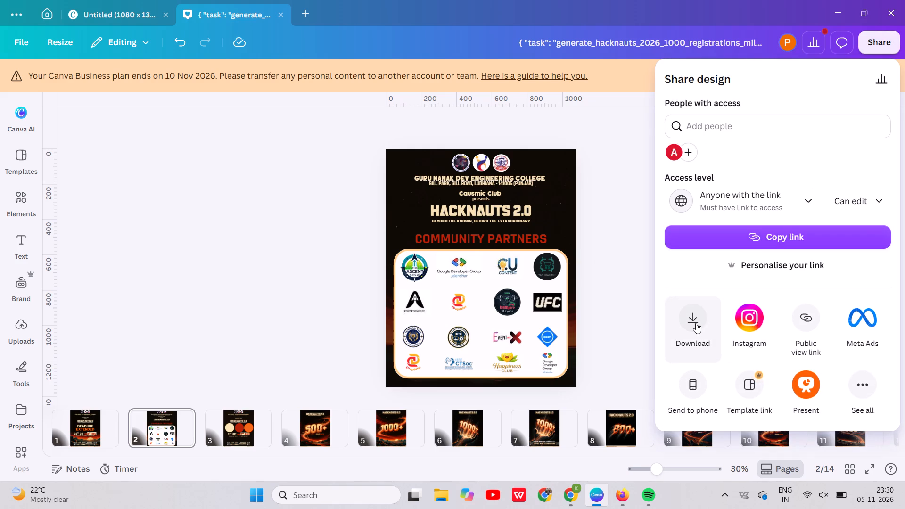
pyautogui.click(696, 323)
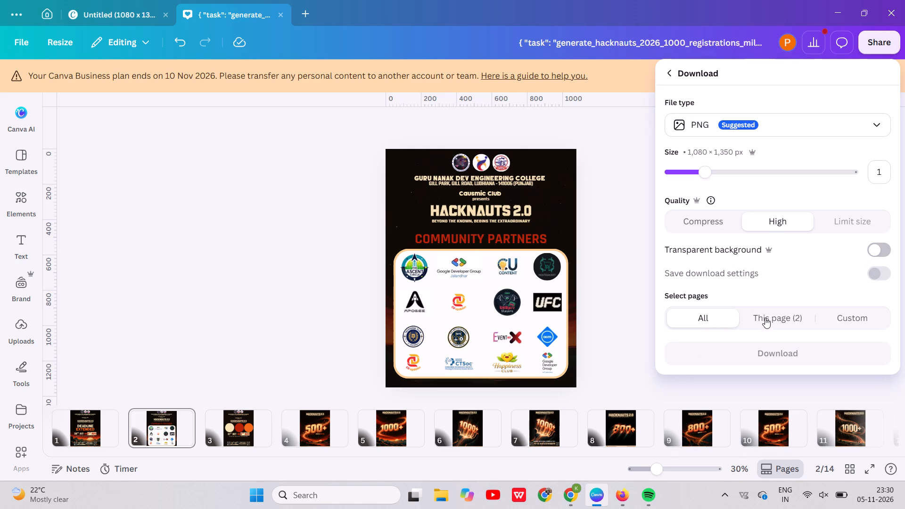
pyautogui.click(765, 318)
pyautogui.click(770, 350)
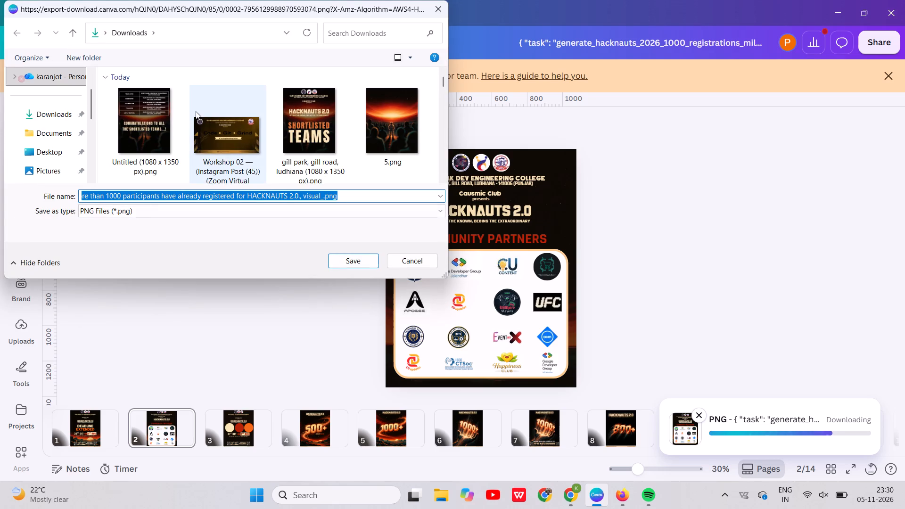
pyautogui.click(166, 123)
pyautogui.press('Return')
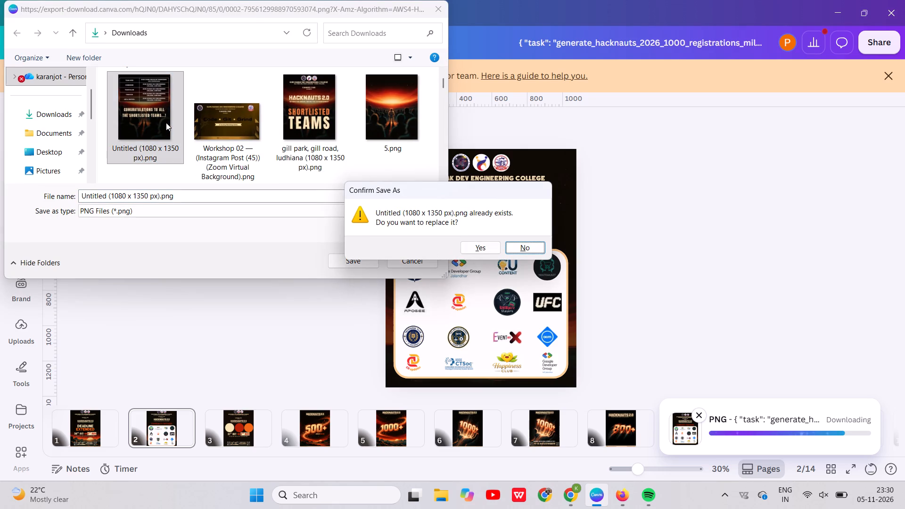
pyautogui.press('Left')
pyautogui.press('Return')
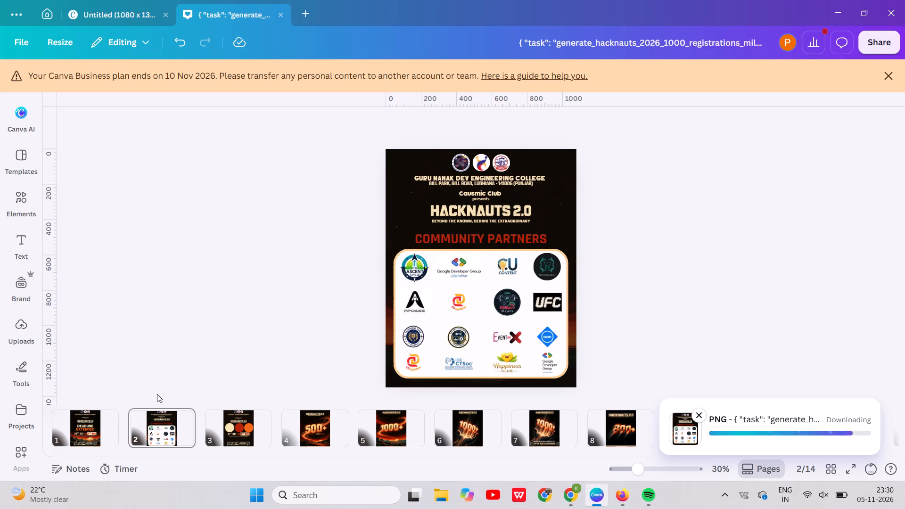
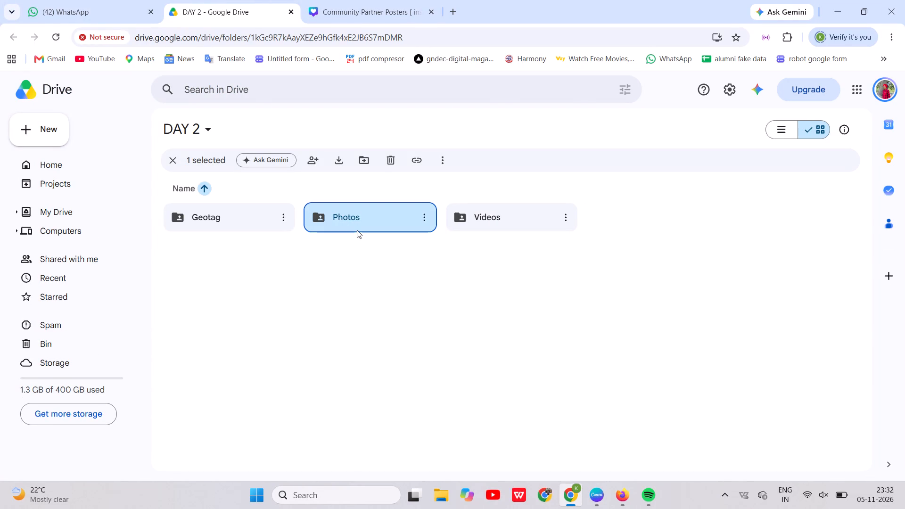
# Look through the event pictures in the Photos folder of the shared DAY 2 folder.
pyautogui.doubleClick(357, 230)
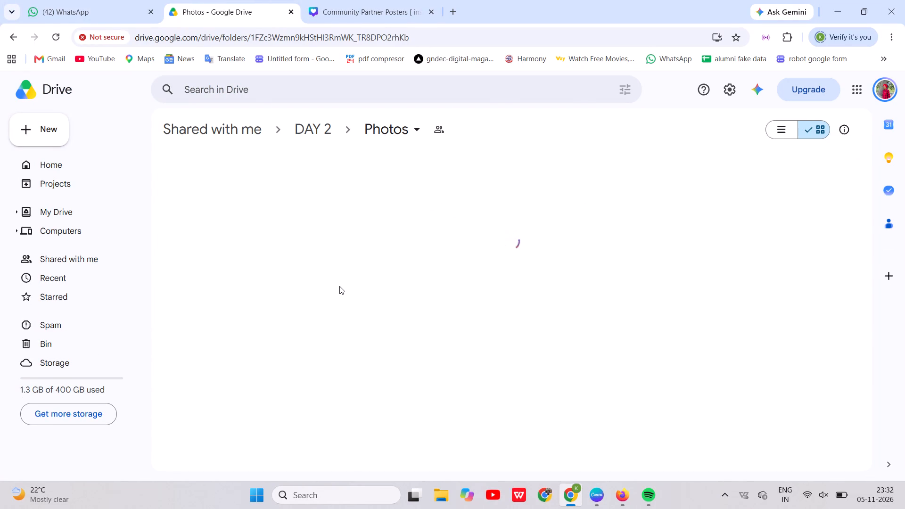
pyautogui.scroll(-7, 339, 286)
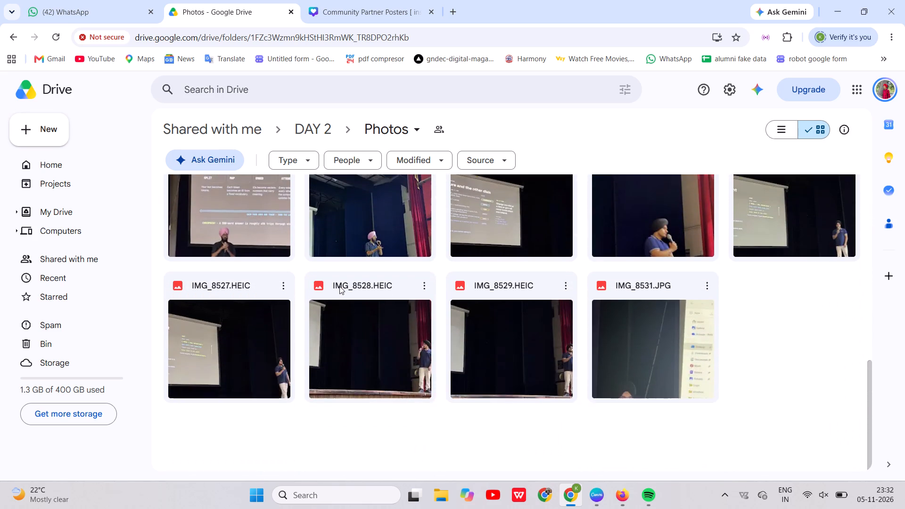
pyautogui.scroll(-1, 339, 286)
pyautogui.scroll(5, 339, 286)
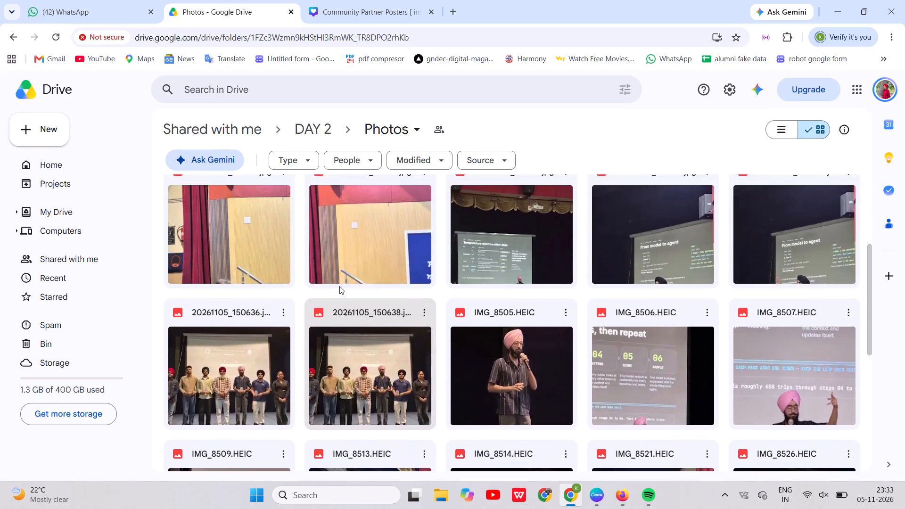
pyautogui.scroll(7, 339, 286)
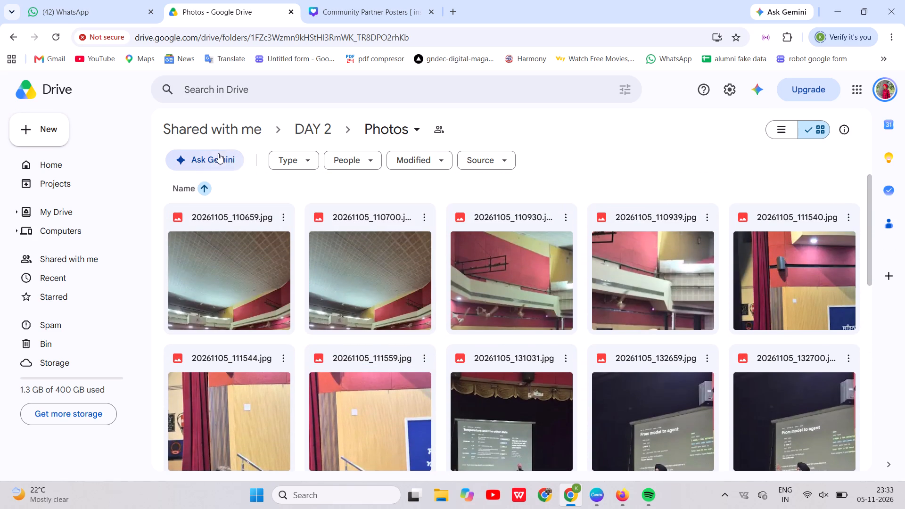
# Look over the clips in DAY 2's Videos folder and preview 20261105_110800.mp4, closing the preview when done.
pyautogui.click(313, 126)
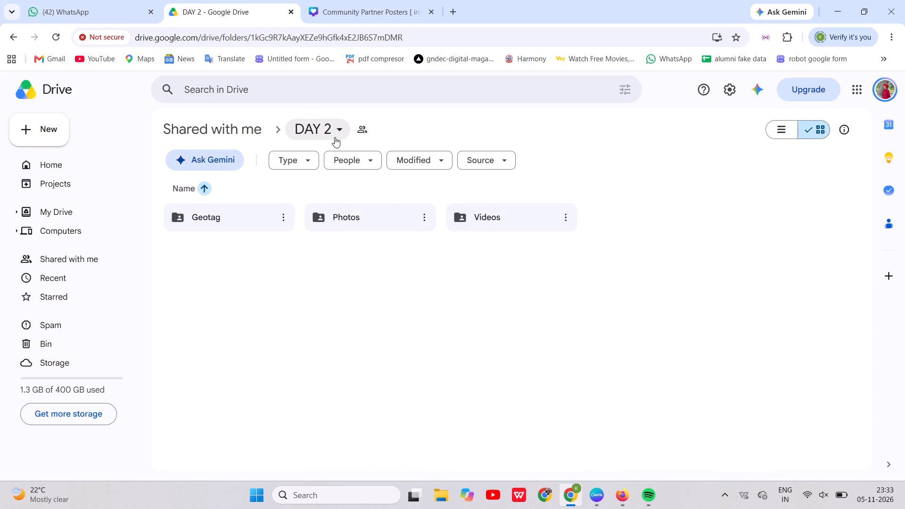
pyautogui.doubleClick(490, 215)
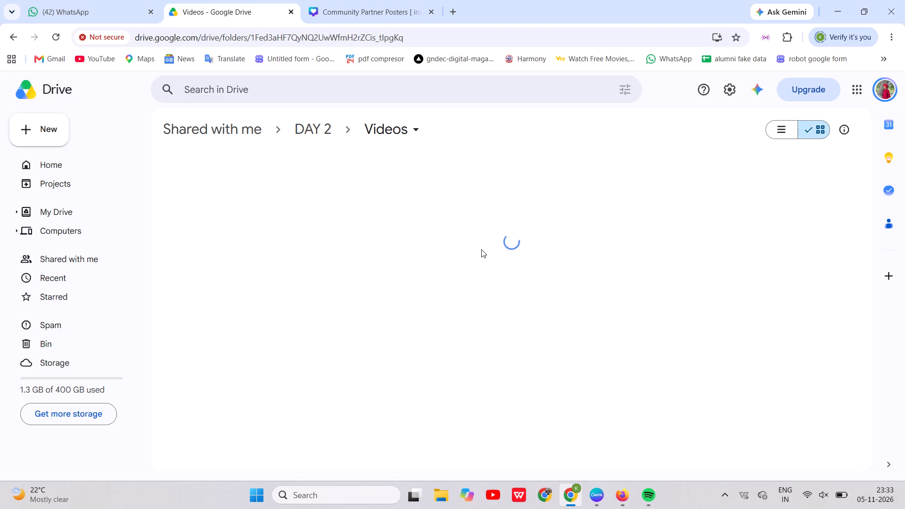
pyautogui.scroll(-1, 424, 347)
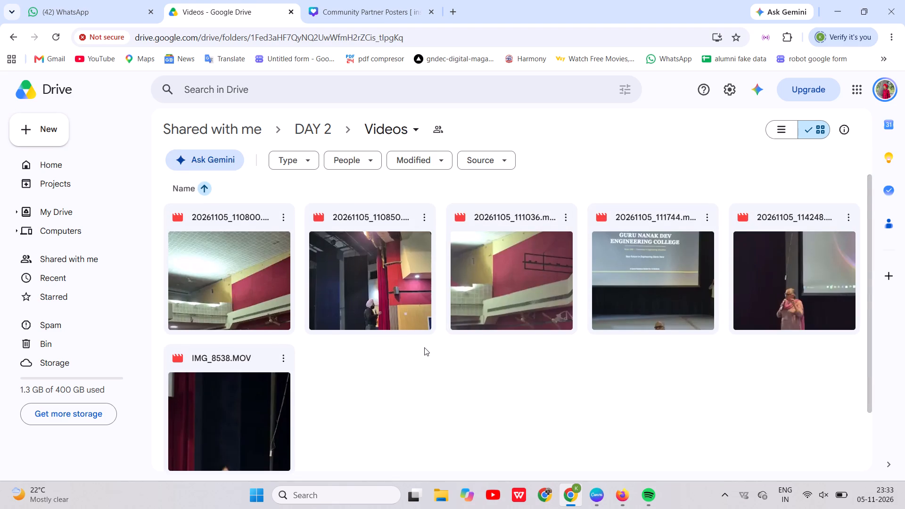
pyautogui.scroll(-1, 424, 347)
pyautogui.scroll(1, 326, 320)
pyautogui.doubleClick(256, 257)
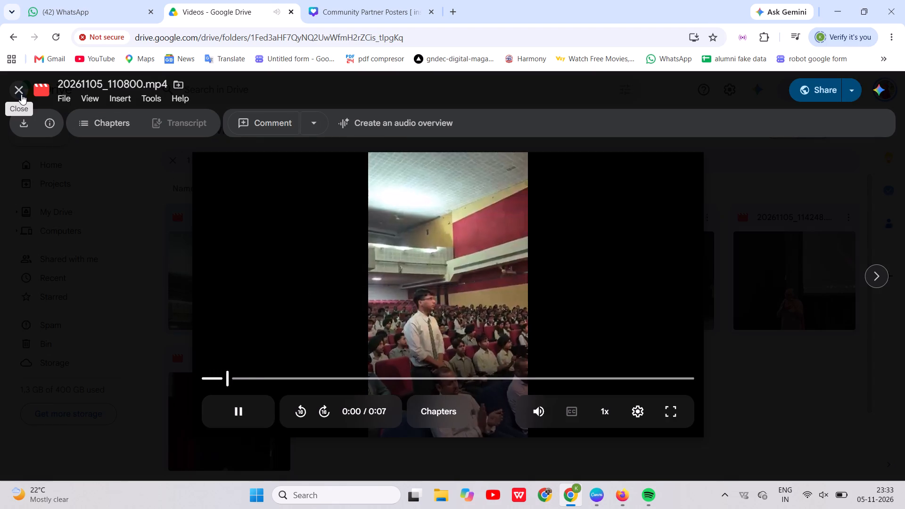
pyautogui.click(21, 94)
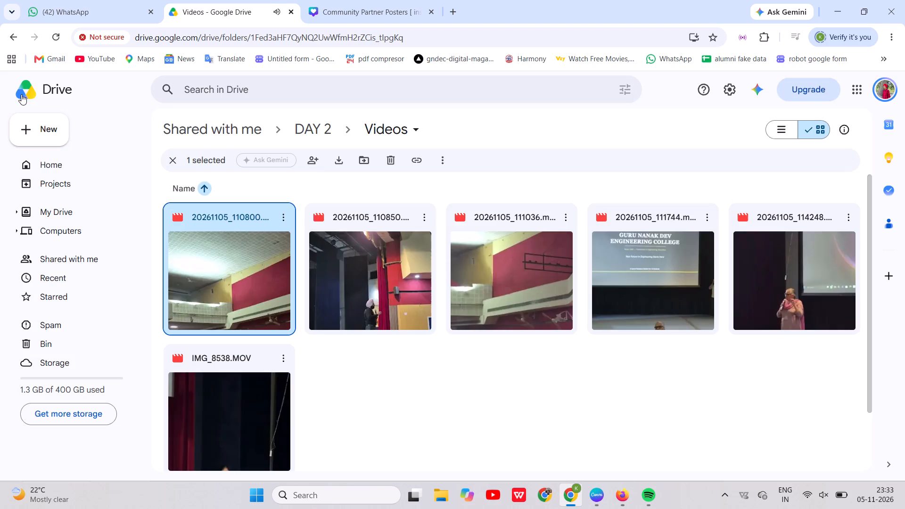
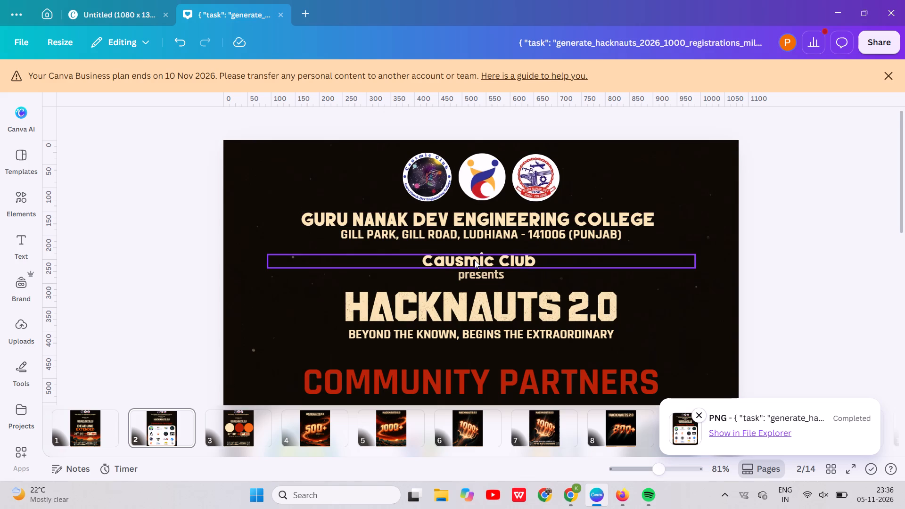
# Resize the white partner panel together with all its logos on page 2 to about 1,000 wide and 687 high, leaving more space below the COMMUNITY PARTNERS heading.
pyautogui.scroll(-1, 475, 260)
pyautogui.scroll(-1, 499, 316)
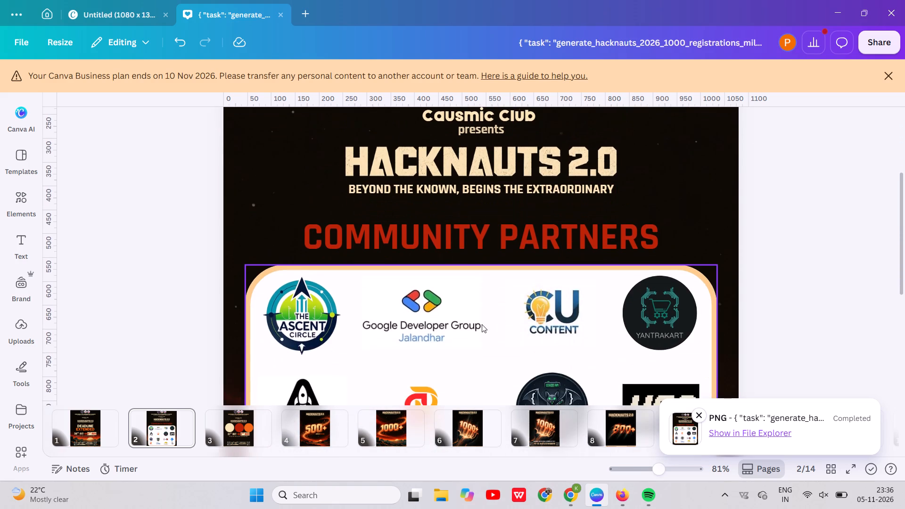
pyautogui.scroll(-1, 507, 338)
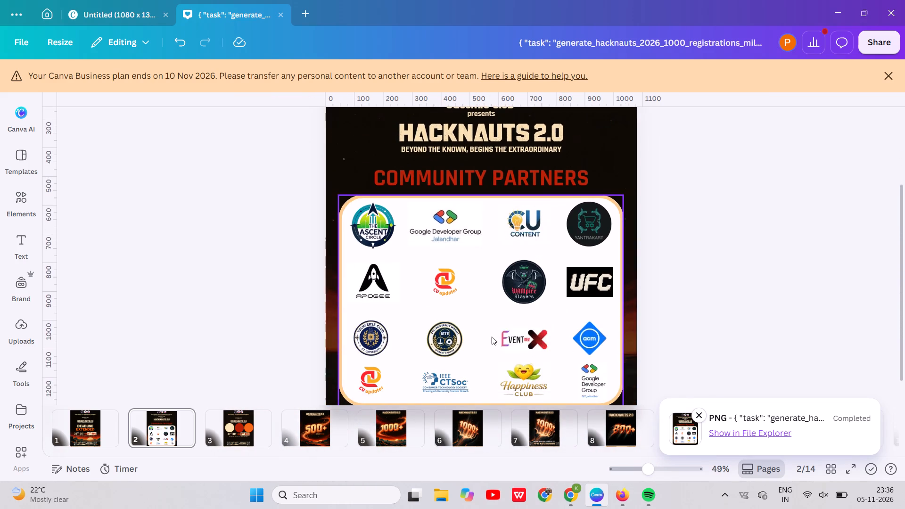
pyautogui.moveTo(349, 257); pyautogui.dragTo(609, 360)
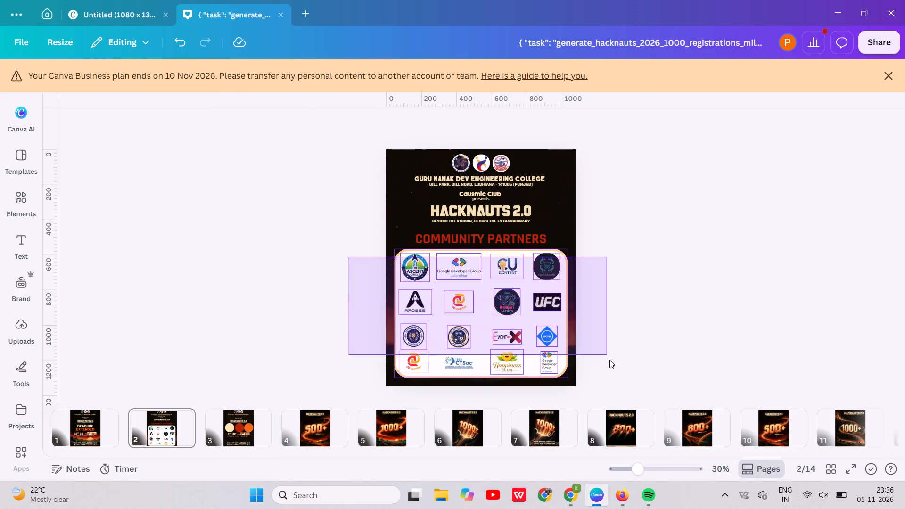
pyautogui.moveTo(609, 360); pyautogui.dragTo(617, 381)
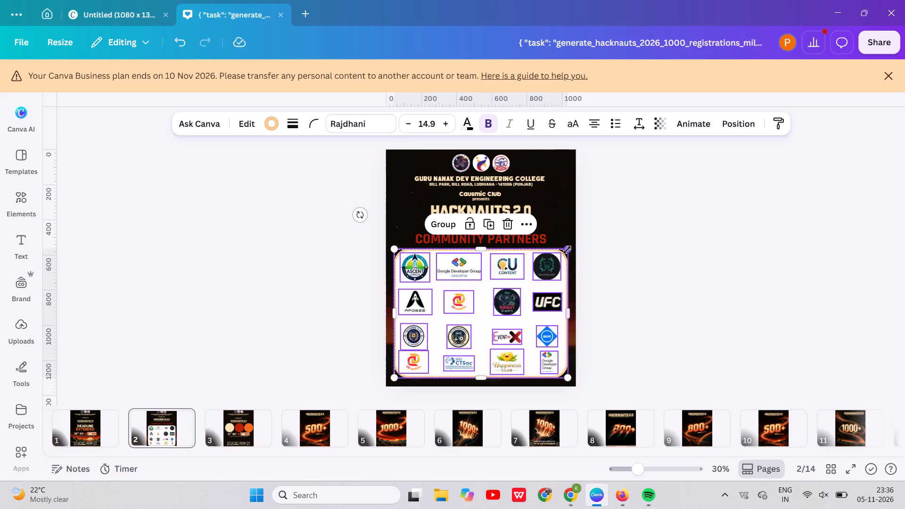
pyautogui.moveTo(567, 250); pyautogui.dragTo(563, 272)
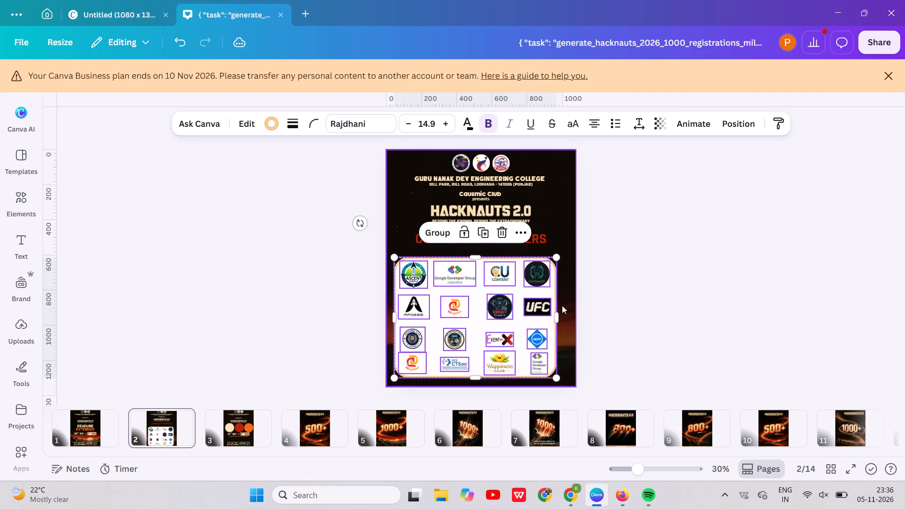
pyautogui.moveTo(559, 312); pyautogui.dragTo(573, 311)
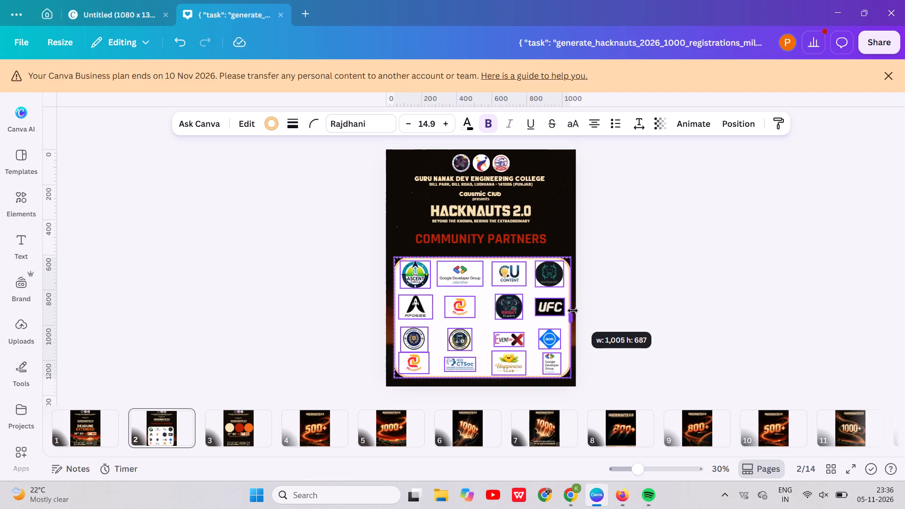
pyautogui.moveTo(573, 311); pyautogui.dragTo(574, 311)
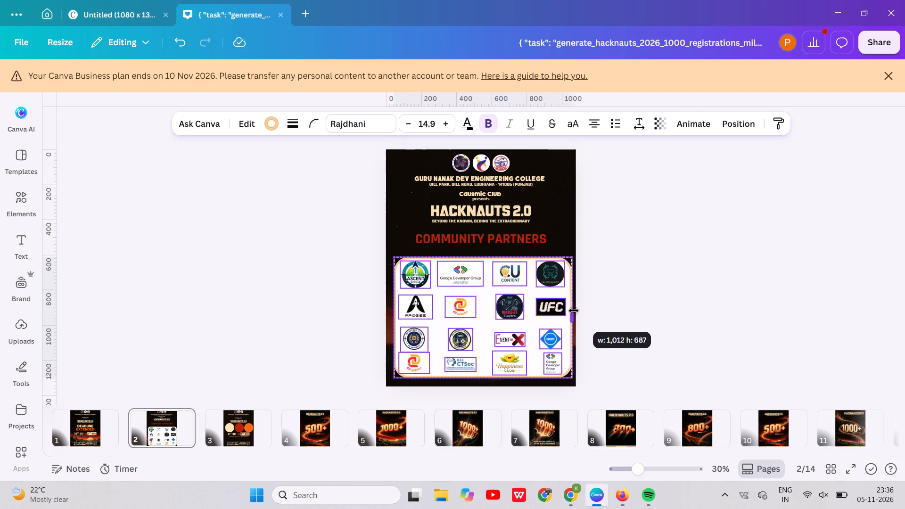
pyautogui.moveTo(574, 311); pyautogui.dragTo(572, 311)
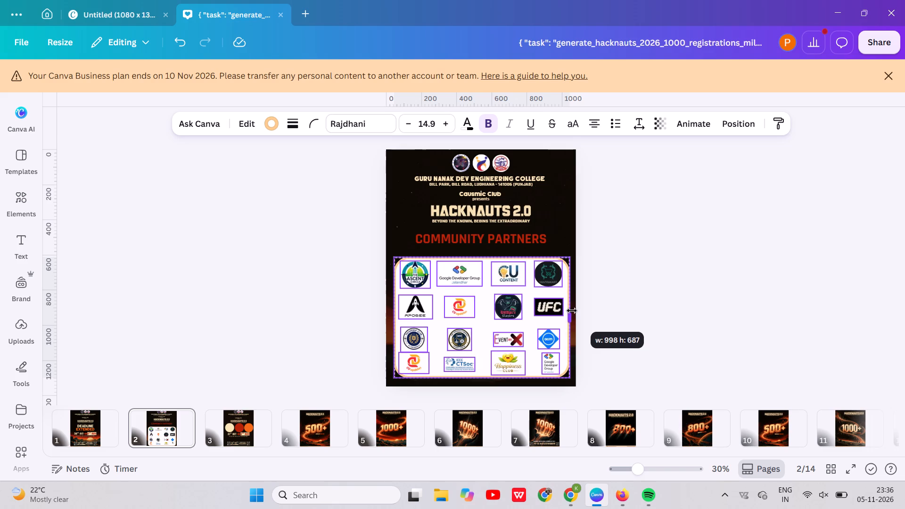
pyautogui.moveTo(572, 311); pyautogui.dragTo(571, 311)
pyautogui.click(622, 298)
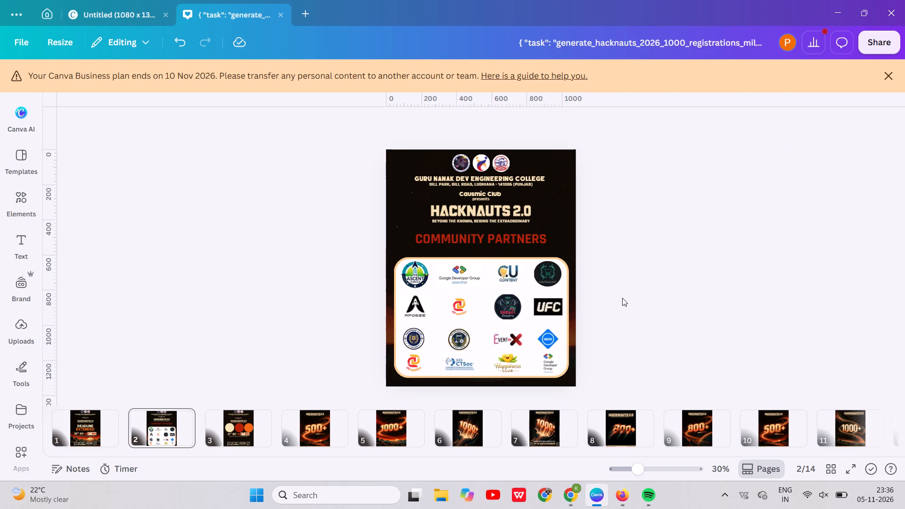
pyautogui.scroll(-1, 622, 298)
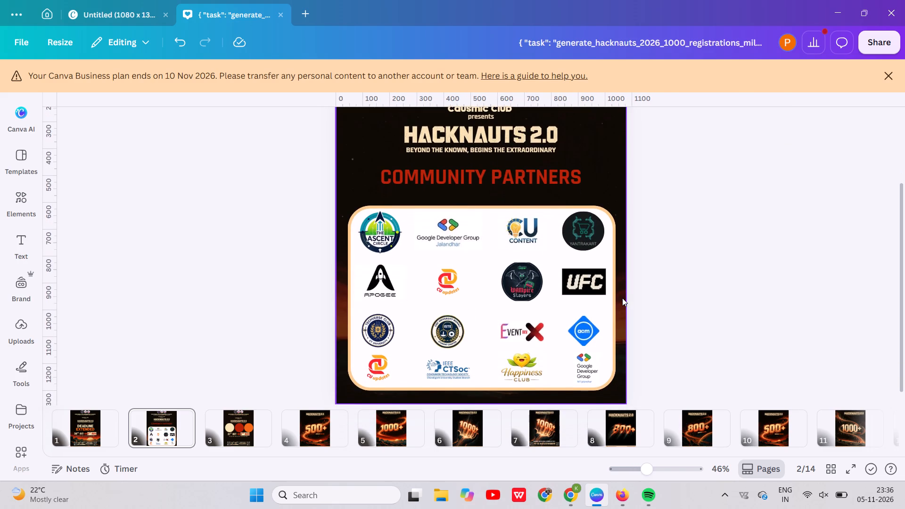
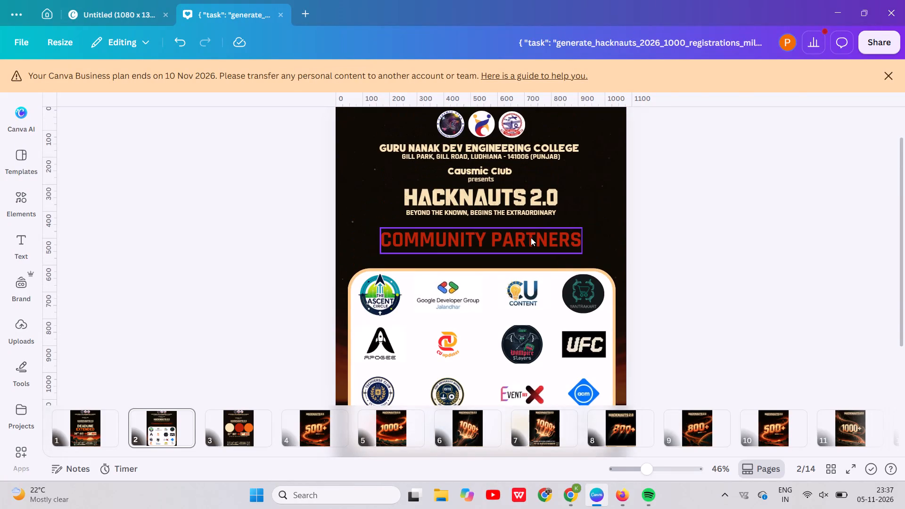
# Undo the last resize changes to the white partner panel and its logos on page 2.
pyautogui.scroll(-1, 531, 238)
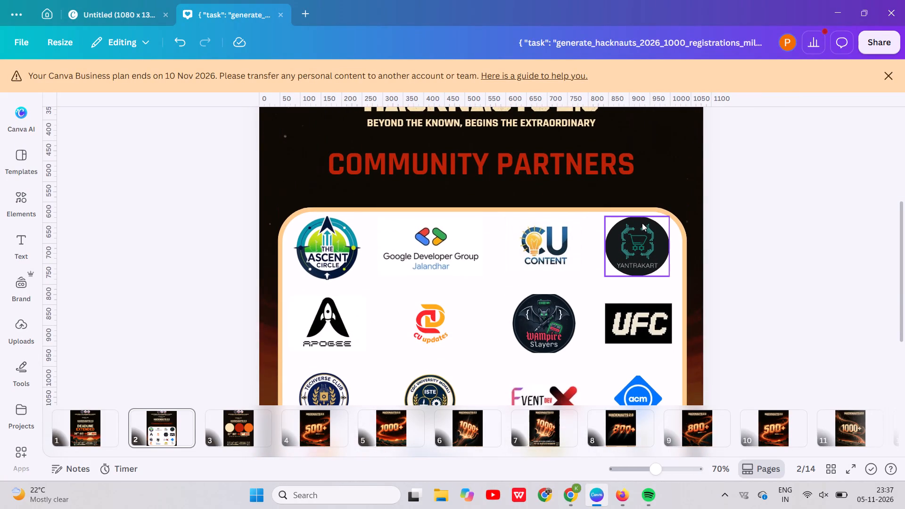
pyautogui.hotkey('ctrl', 'z')
pyautogui.hotkey('ctrl', 'z')
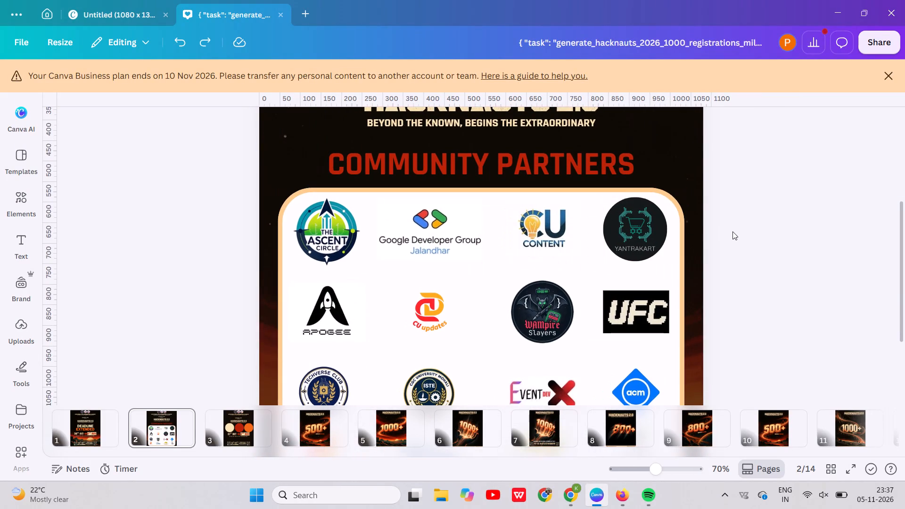